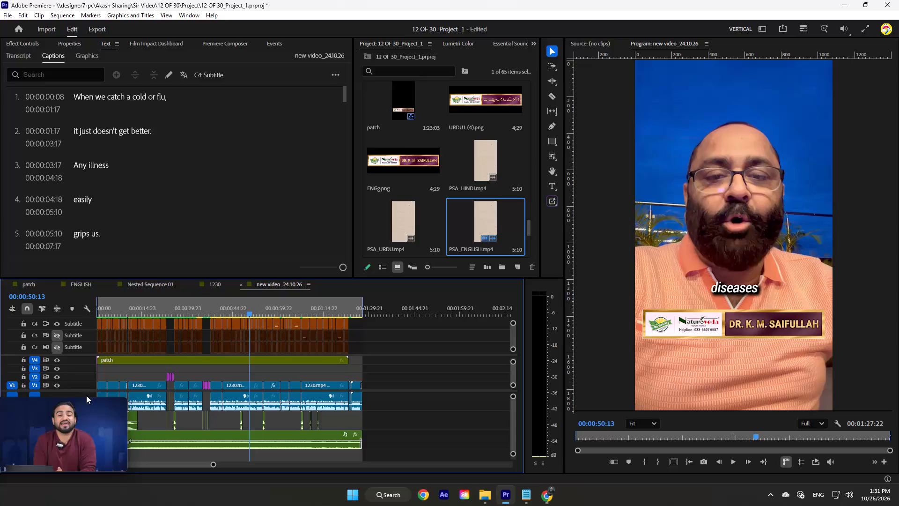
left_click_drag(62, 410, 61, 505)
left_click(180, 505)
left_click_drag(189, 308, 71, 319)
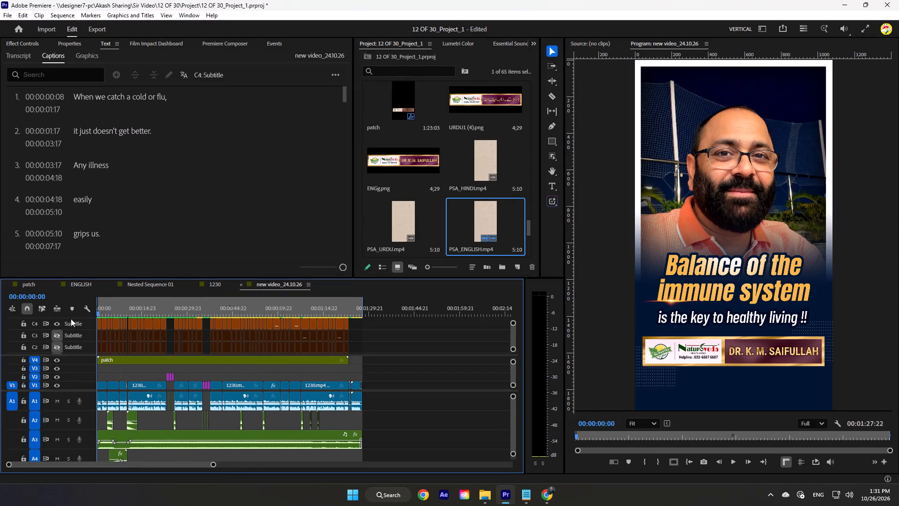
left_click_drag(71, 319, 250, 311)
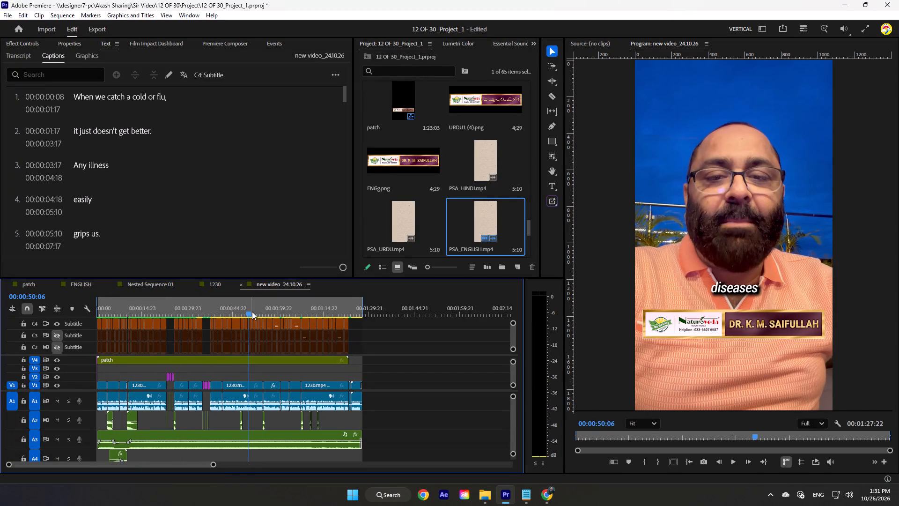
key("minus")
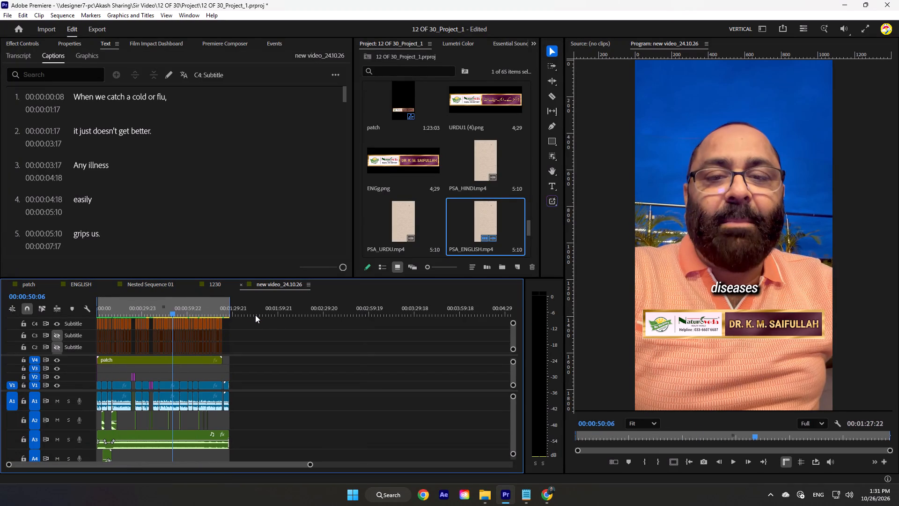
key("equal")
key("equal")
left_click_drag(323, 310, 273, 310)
Render the new video_24.10.26 sequence from In to Out and expand the render details.
left_click(66, 15)
left_click(72, 49)
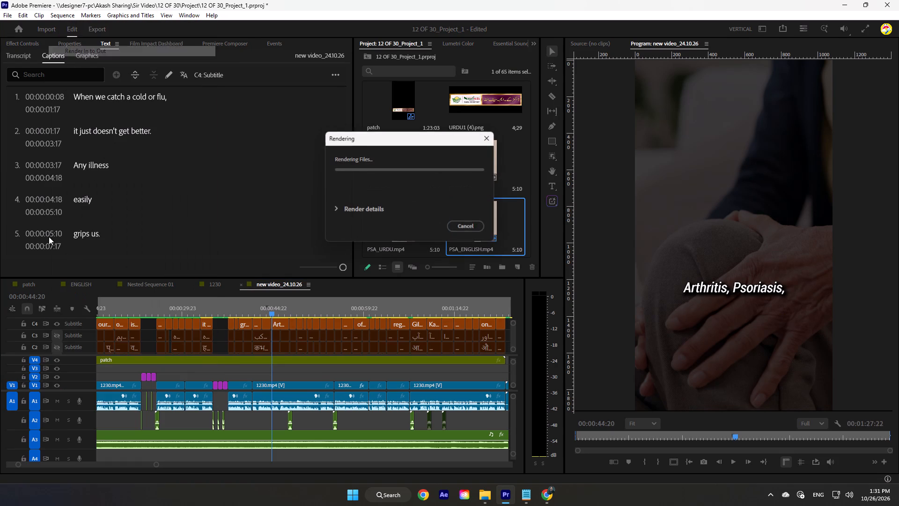
left_click(335, 208)
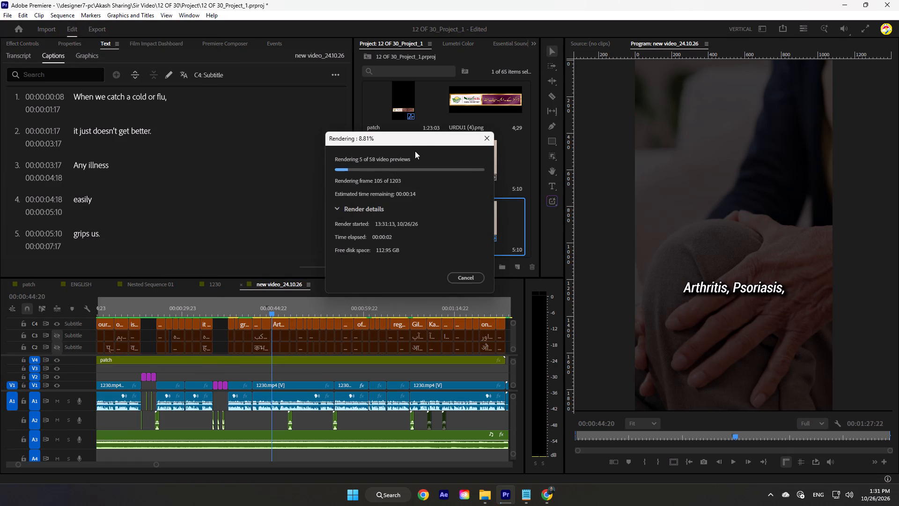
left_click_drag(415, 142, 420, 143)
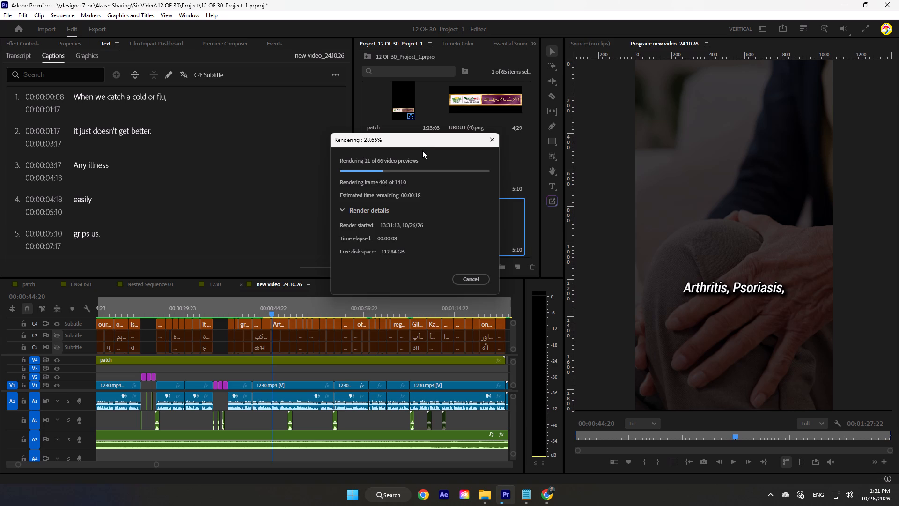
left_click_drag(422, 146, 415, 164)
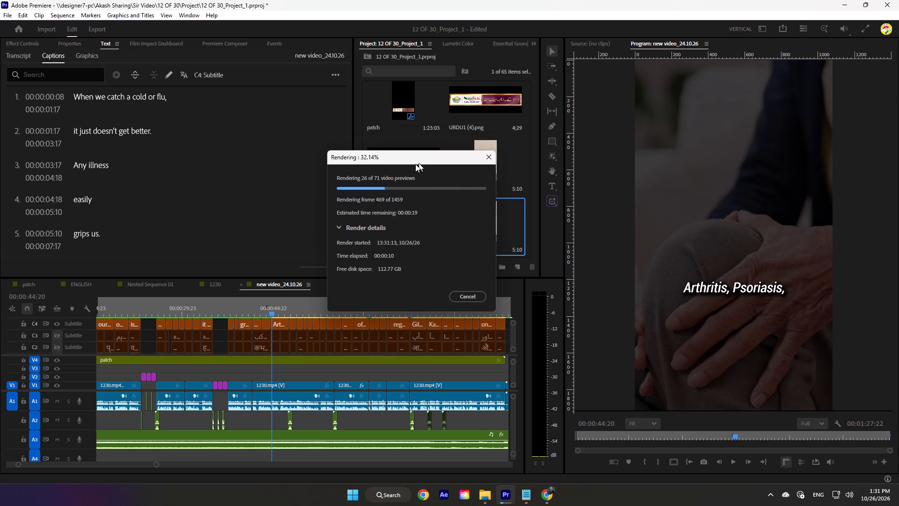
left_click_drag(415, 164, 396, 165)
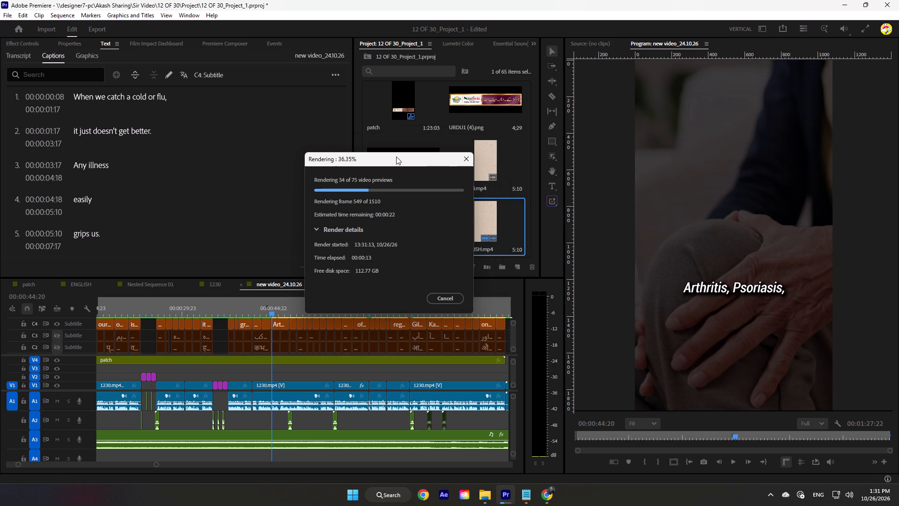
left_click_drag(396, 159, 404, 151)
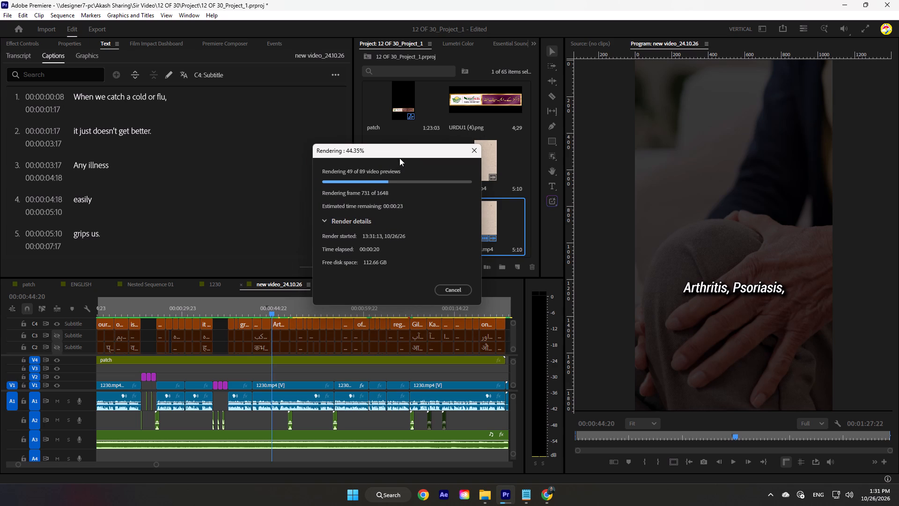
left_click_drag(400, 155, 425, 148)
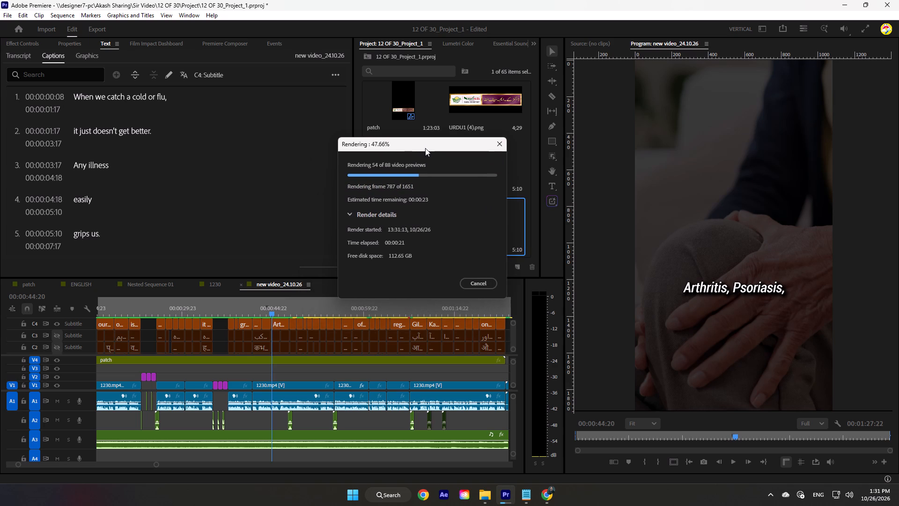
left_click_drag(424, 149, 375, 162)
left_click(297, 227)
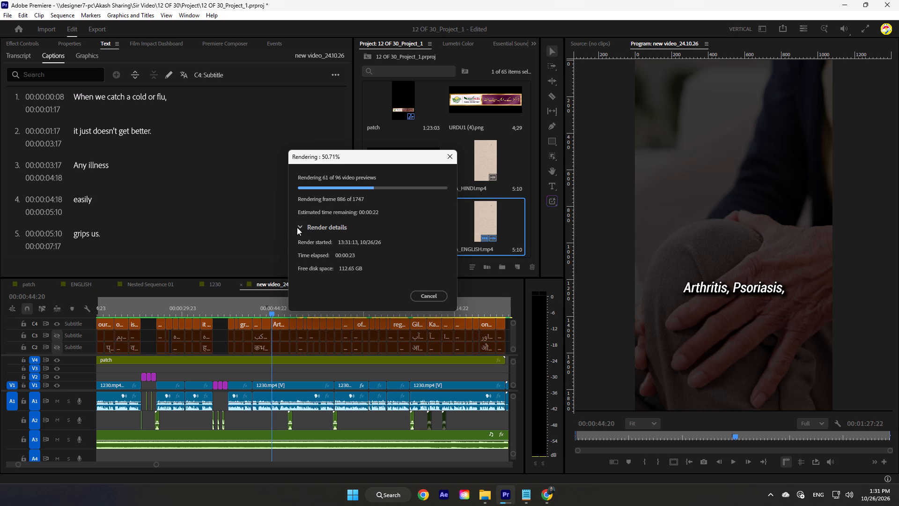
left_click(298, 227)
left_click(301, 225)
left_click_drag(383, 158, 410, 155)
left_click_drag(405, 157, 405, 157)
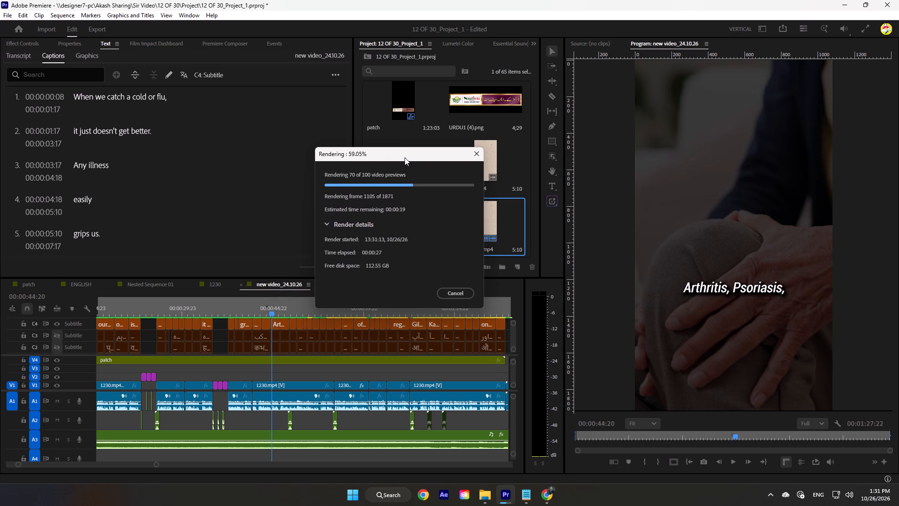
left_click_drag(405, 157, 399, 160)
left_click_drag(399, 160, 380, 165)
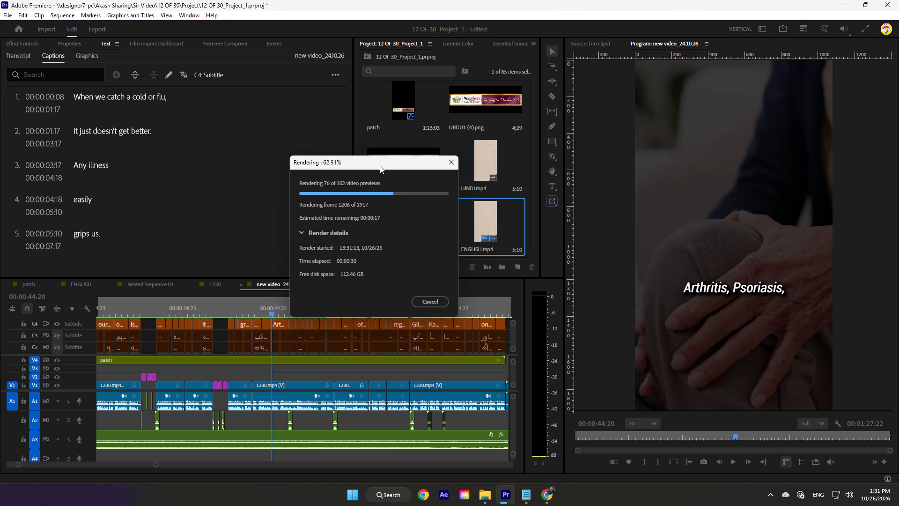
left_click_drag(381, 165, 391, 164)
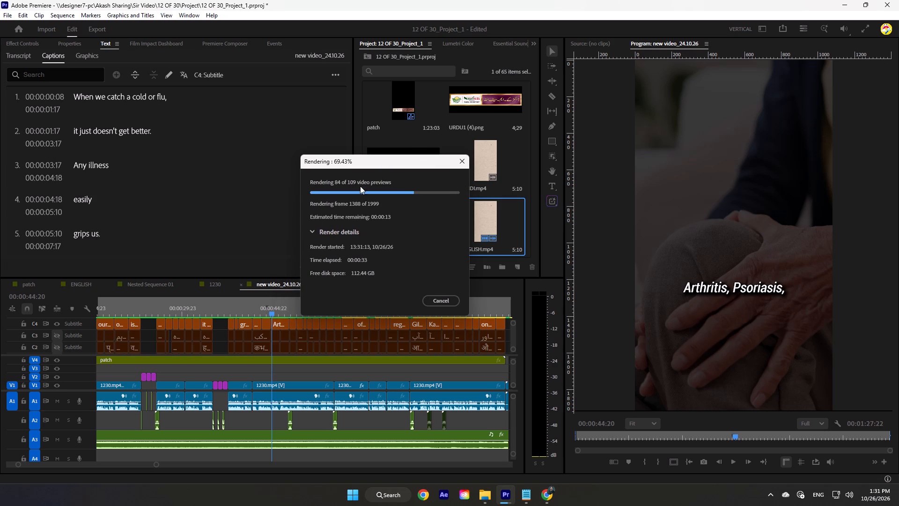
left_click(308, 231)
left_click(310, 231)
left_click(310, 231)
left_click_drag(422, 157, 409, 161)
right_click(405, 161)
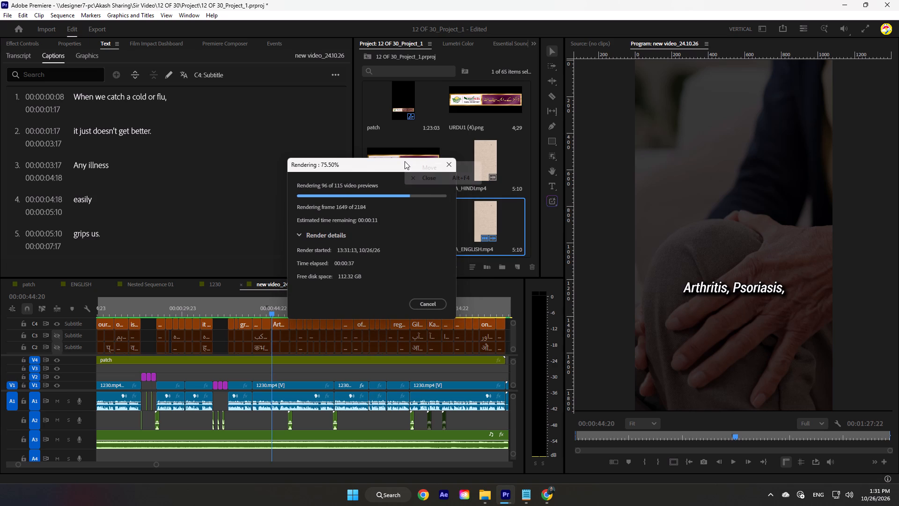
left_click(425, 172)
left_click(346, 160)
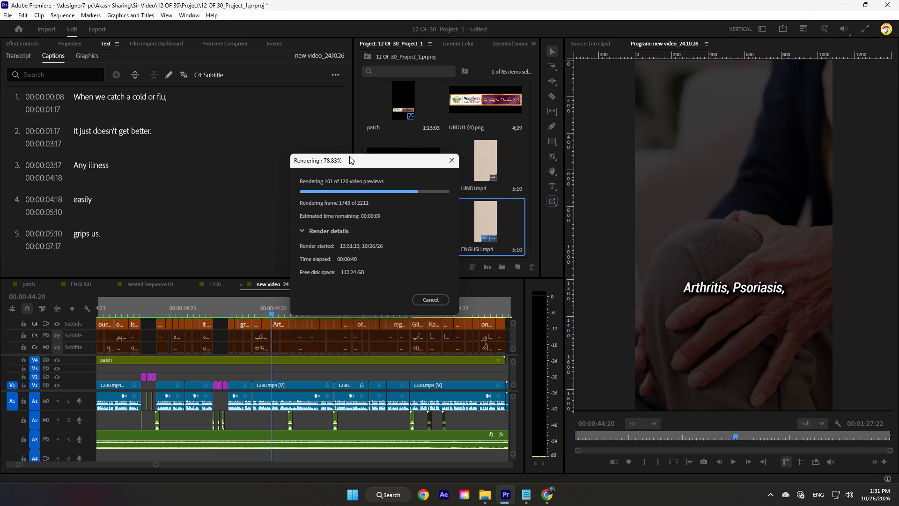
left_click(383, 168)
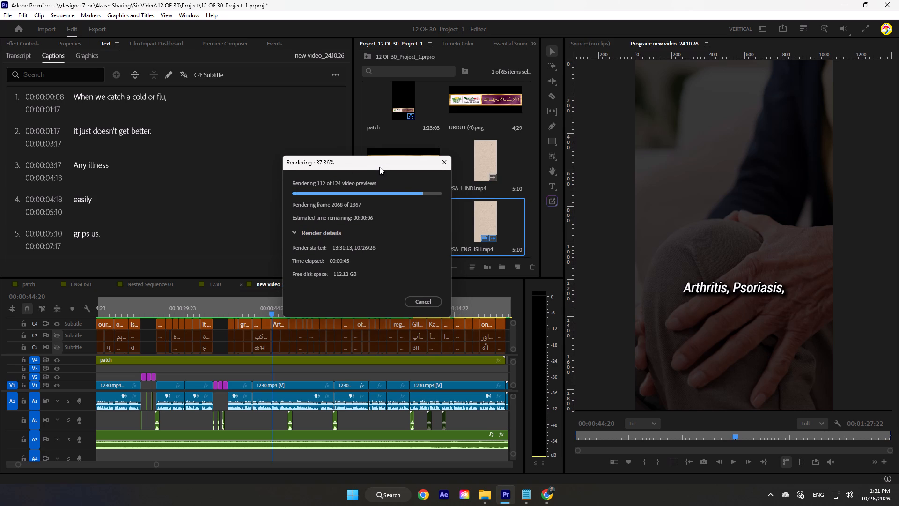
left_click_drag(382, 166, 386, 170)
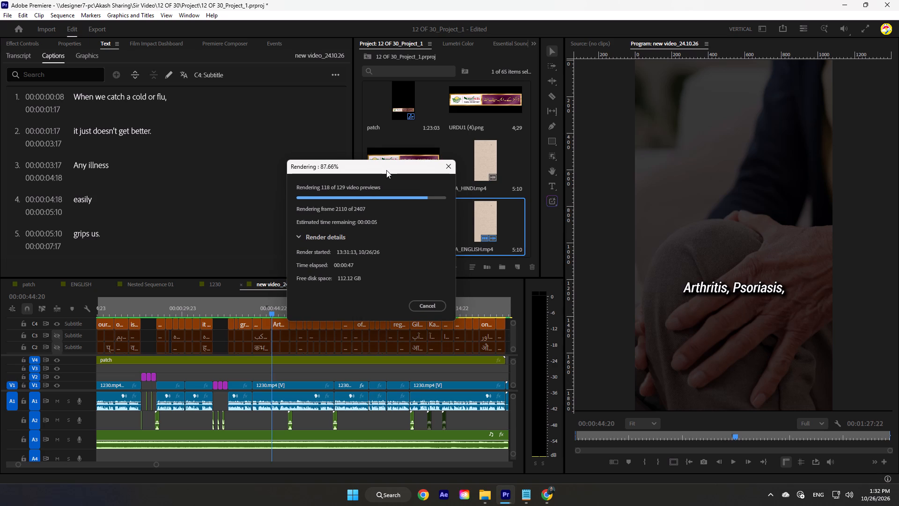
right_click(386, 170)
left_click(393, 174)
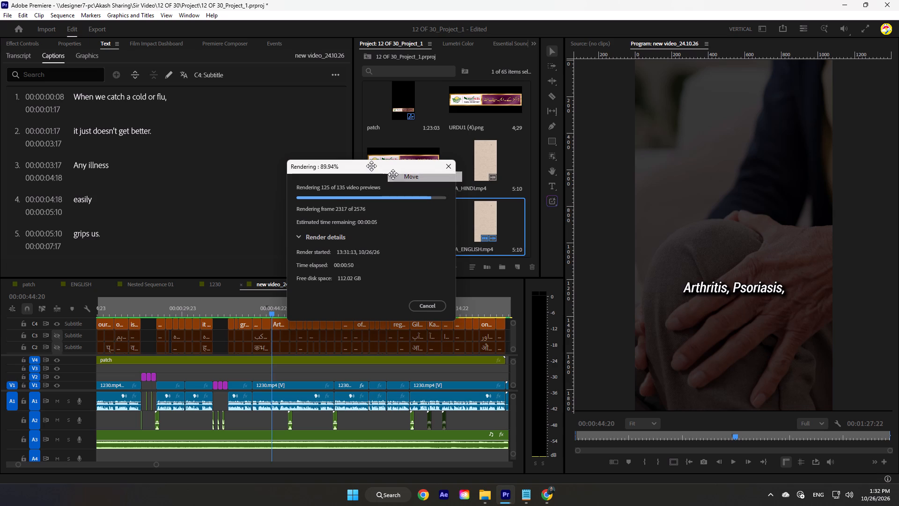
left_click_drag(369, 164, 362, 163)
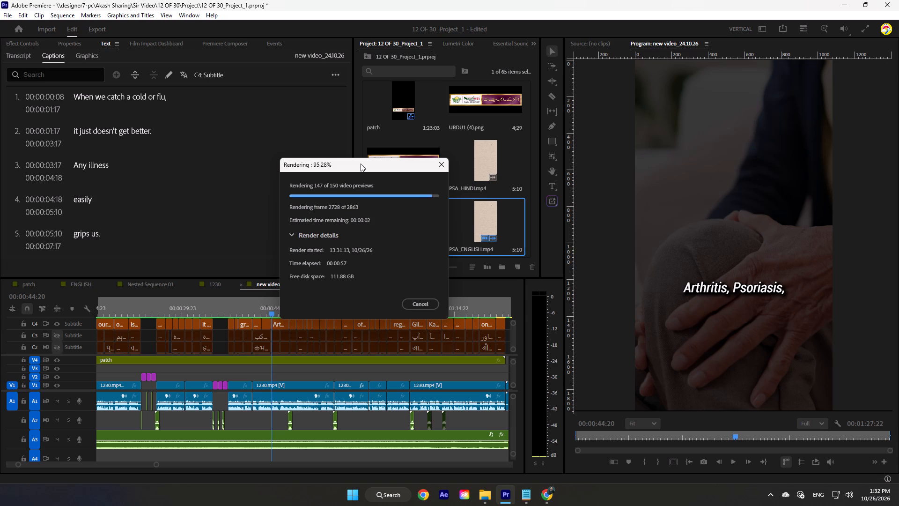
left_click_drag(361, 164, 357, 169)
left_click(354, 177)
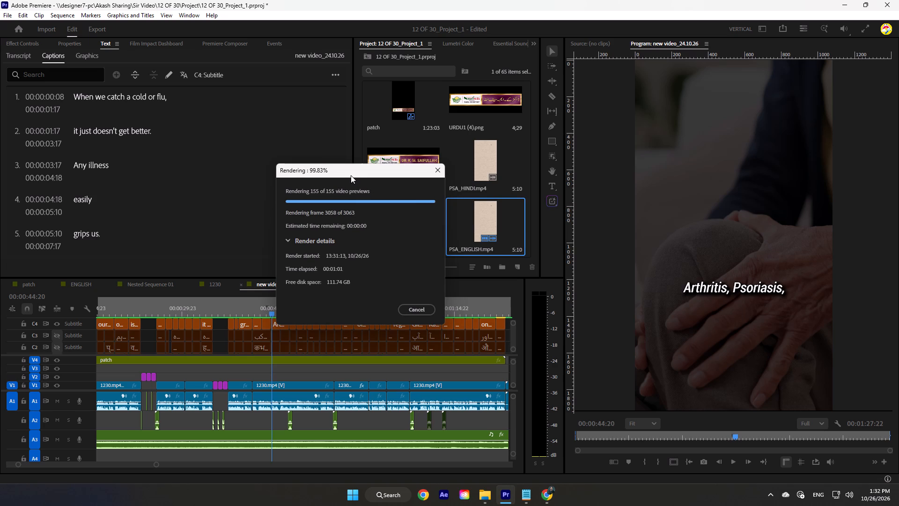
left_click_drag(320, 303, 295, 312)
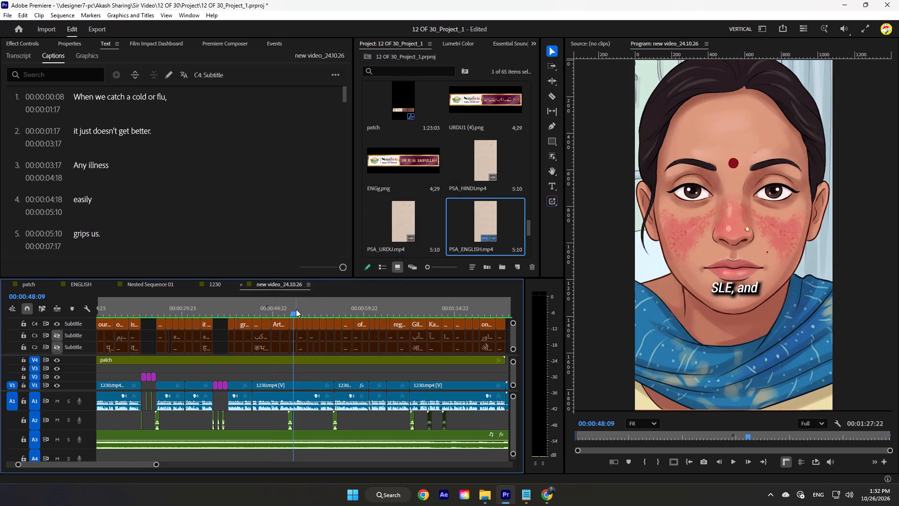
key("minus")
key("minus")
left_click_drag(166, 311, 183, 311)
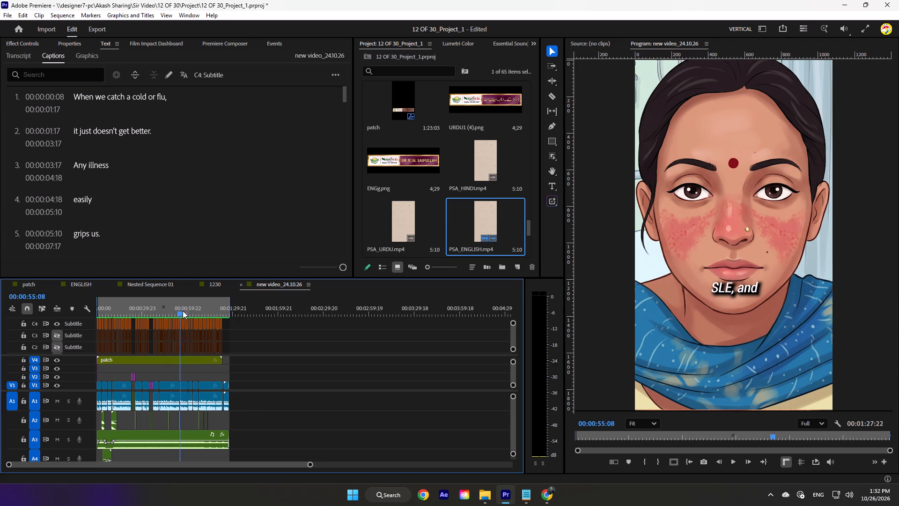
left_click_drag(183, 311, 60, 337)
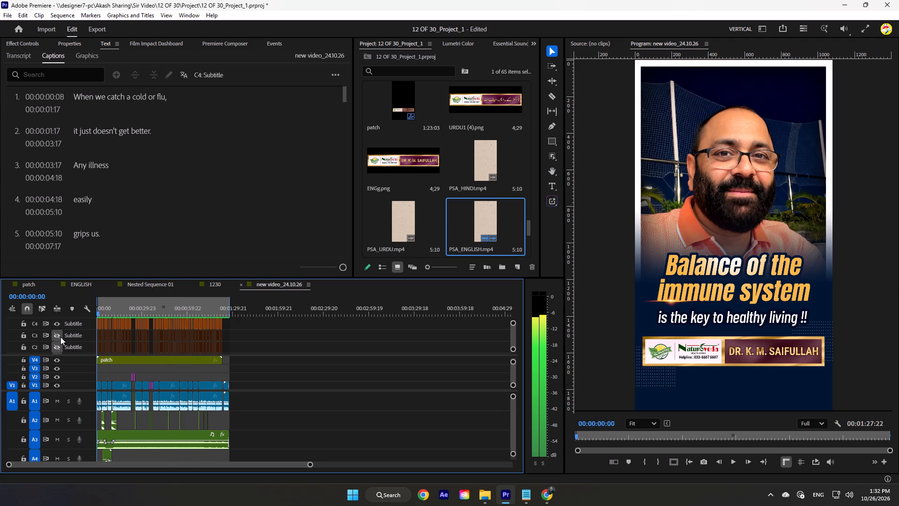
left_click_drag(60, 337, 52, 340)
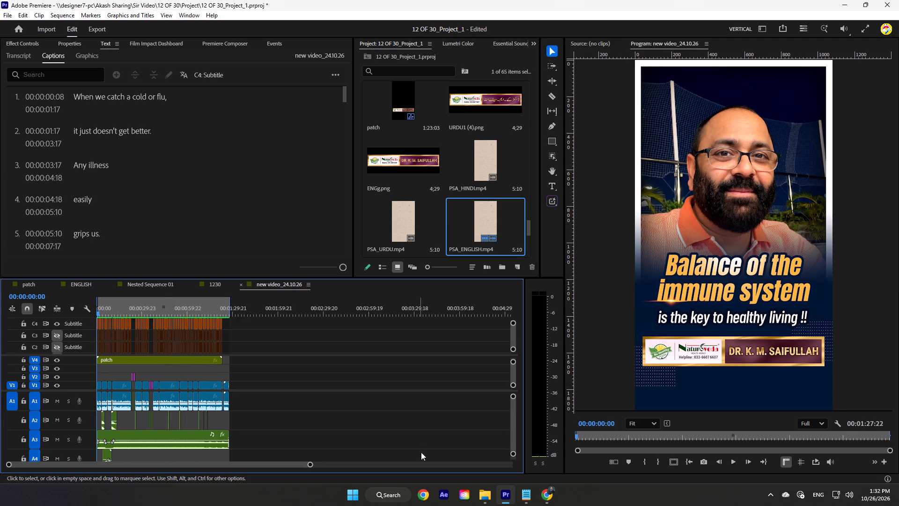
Switch to After Effects and create a 1080 x 1920 composition at 30 fps, lasting 0:00:13:23, in a new project.
left_click(442, 492)
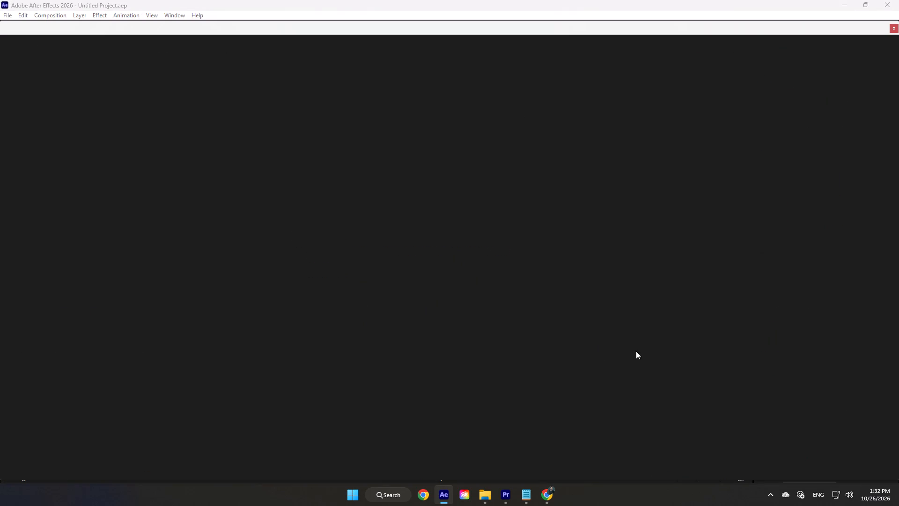
left_click(57, 93)
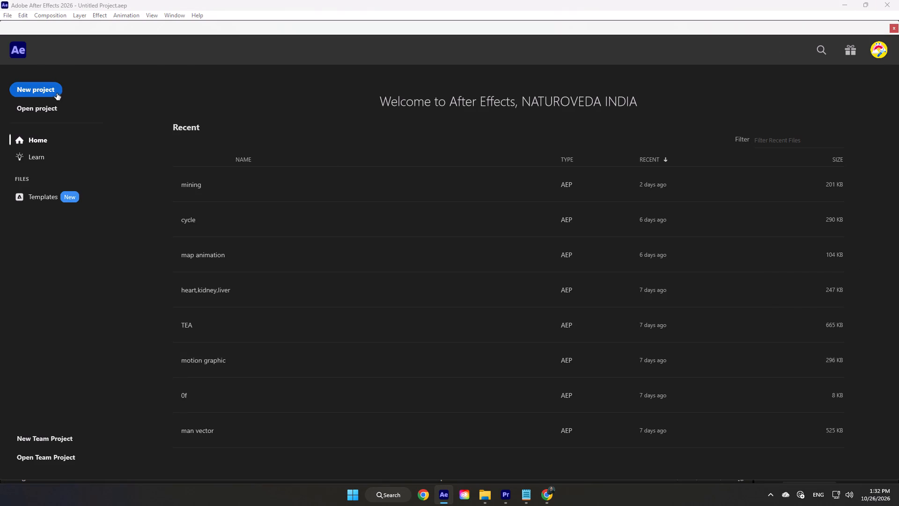
left_click(299, 184)
left_click(529, 355)
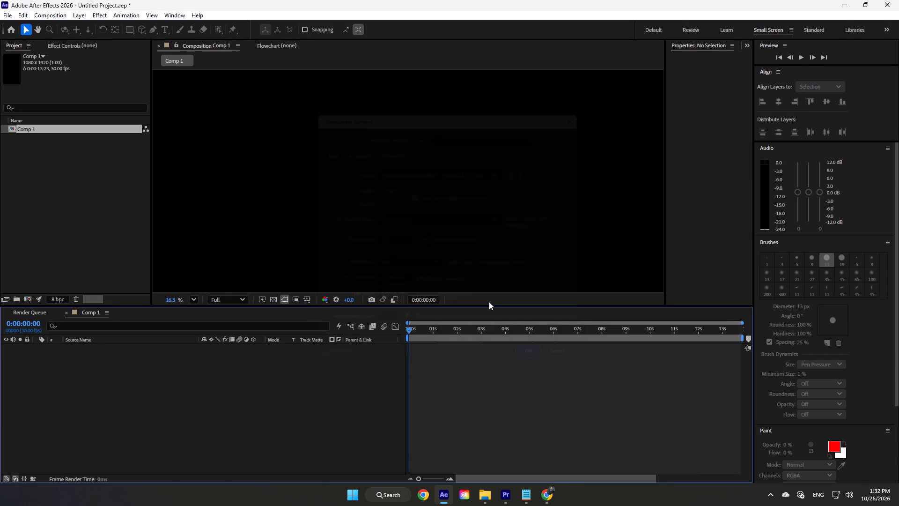
Add a composition-sized 1080 x 1920 px solid layer in pale yellow, FFFDD7.
scroll(414, 184, "up", 3)
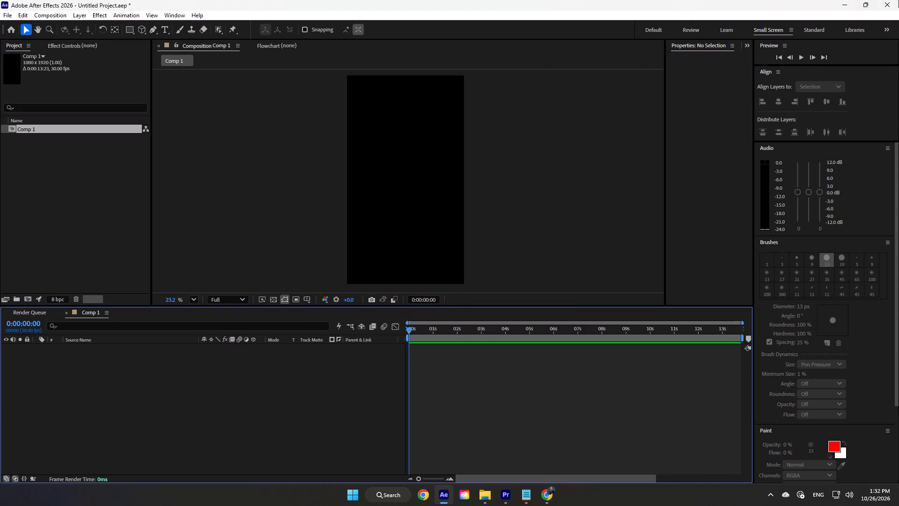
scroll(411, 159, "down", 1)
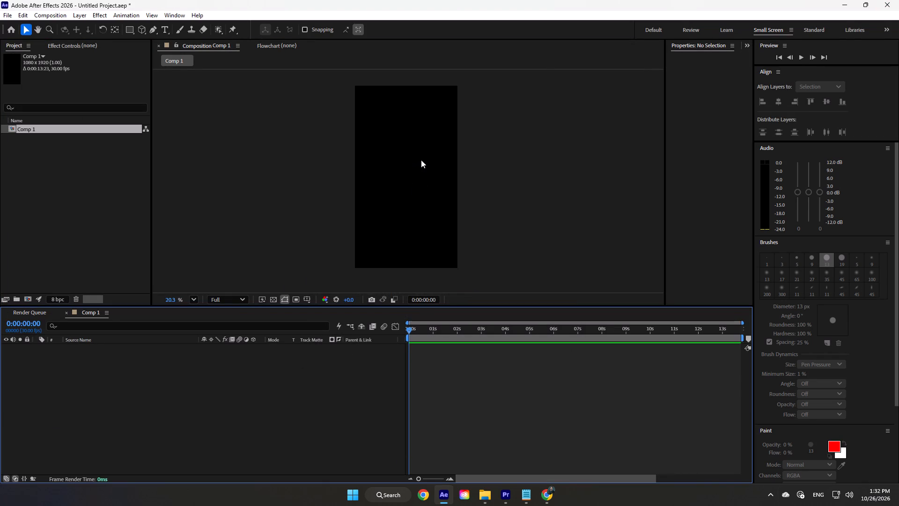
scroll(422, 160, "up", 1)
right_click(166, 368)
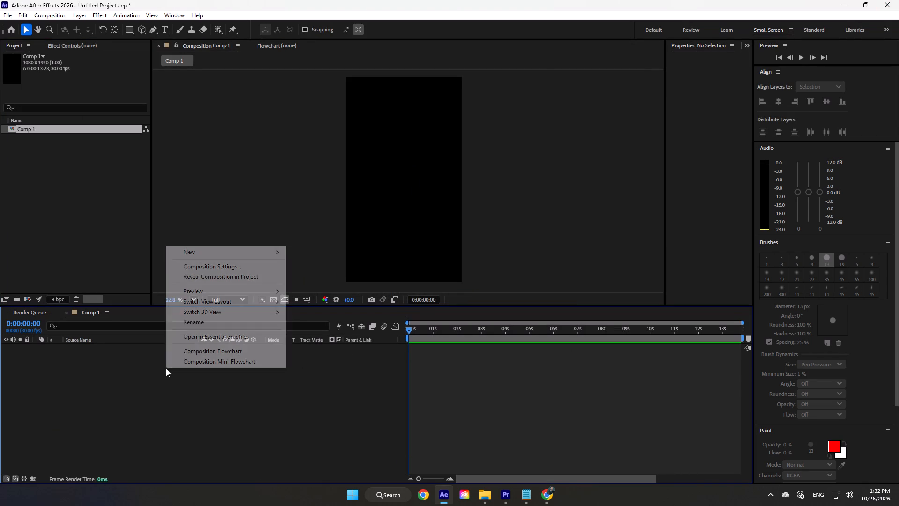
left_click(251, 255)
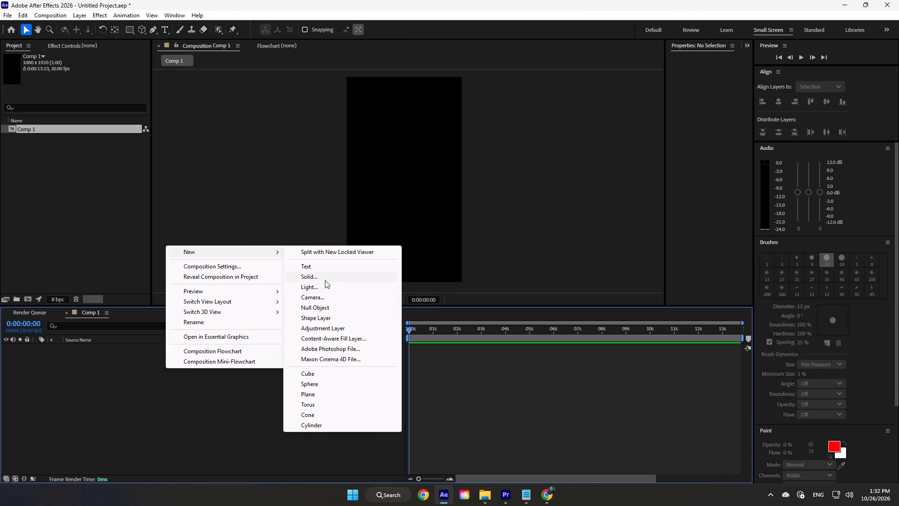
left_click(324, 278)
left_click(443, 309)
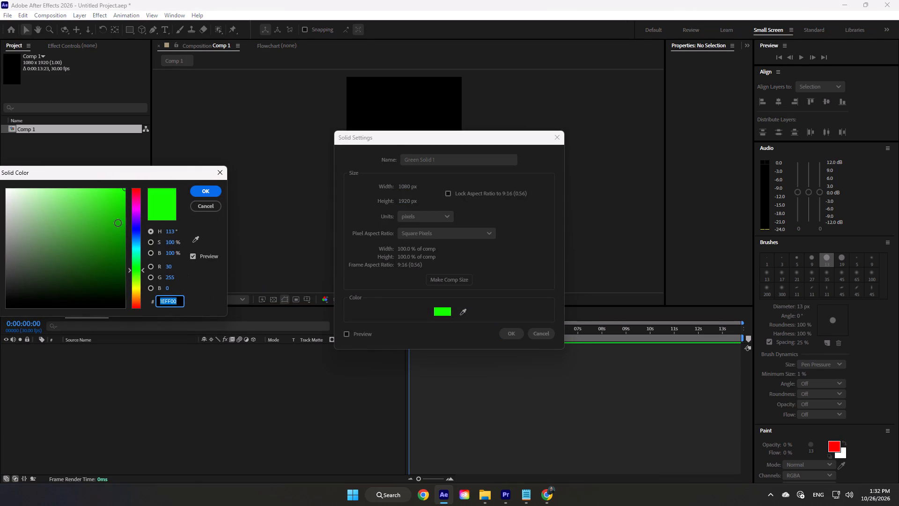
left_click_drag(144, 274, 141, 289)
left_click_drag(71, 200, 65, 186)
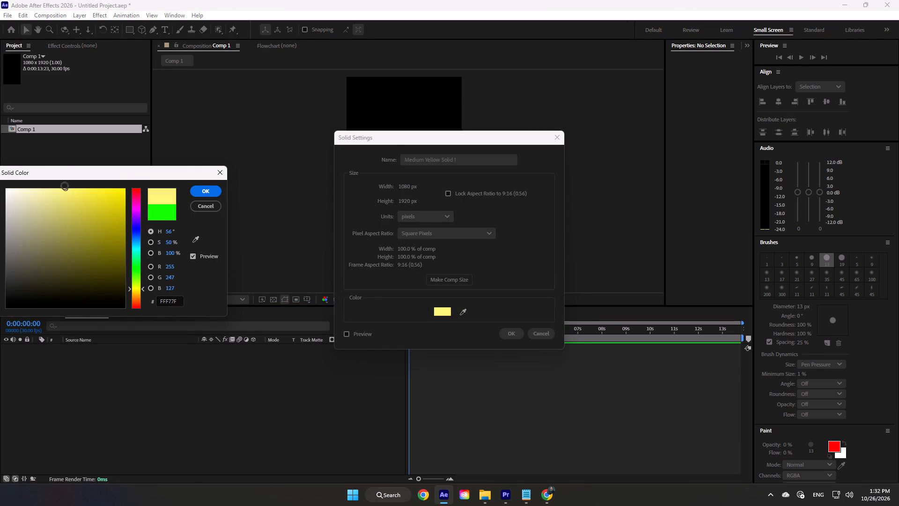
left_click_drag(65, 186, 24, 152)
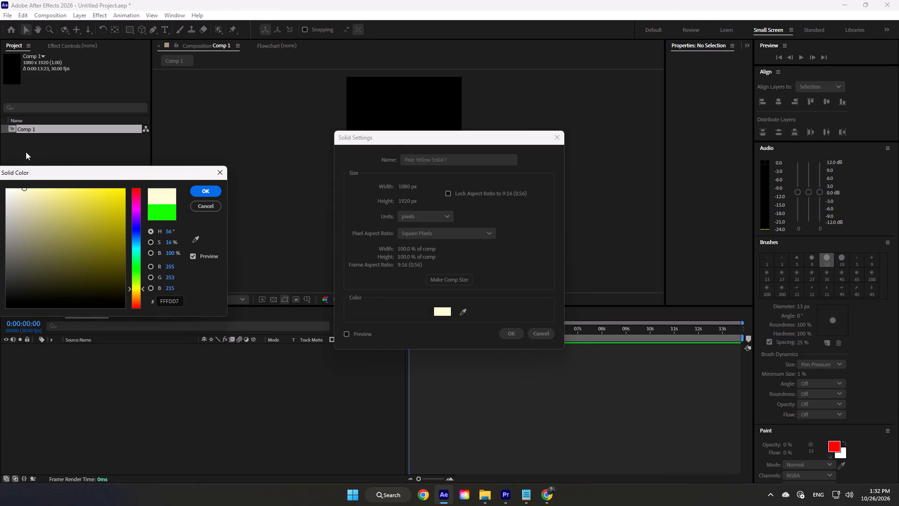
left_click(207, 187)
left_click(508, 335)
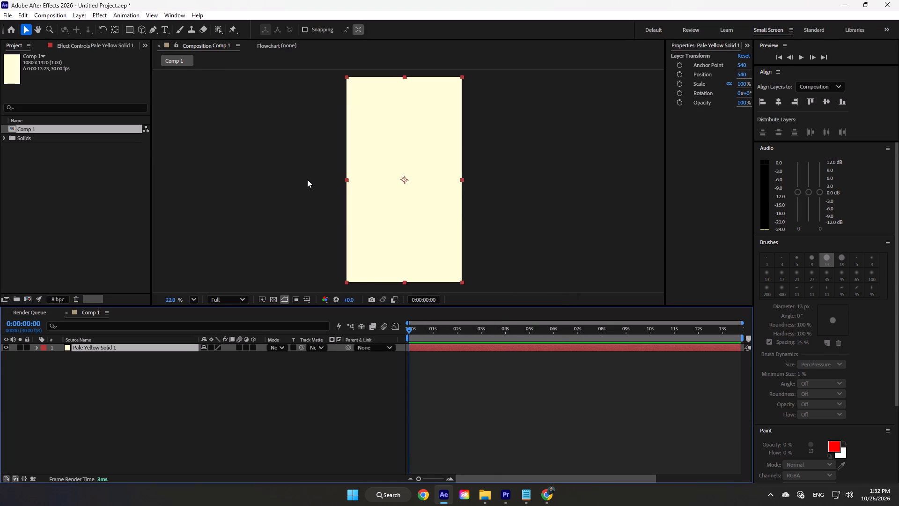
Draw a tall rectangle about 128 x 408 px on a new shape layer, near the composition's left edge above mid-height.
scroll(307, 179, "down", 3)
scroll(307, 179, "up", 1)
scroll(280, 192, "down", 2)
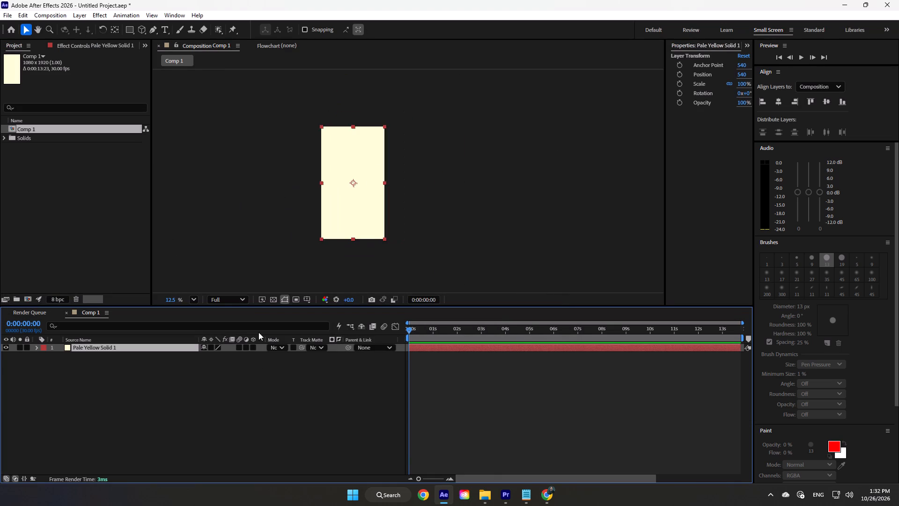
left_click(172, 411)
left_click(130, 30)
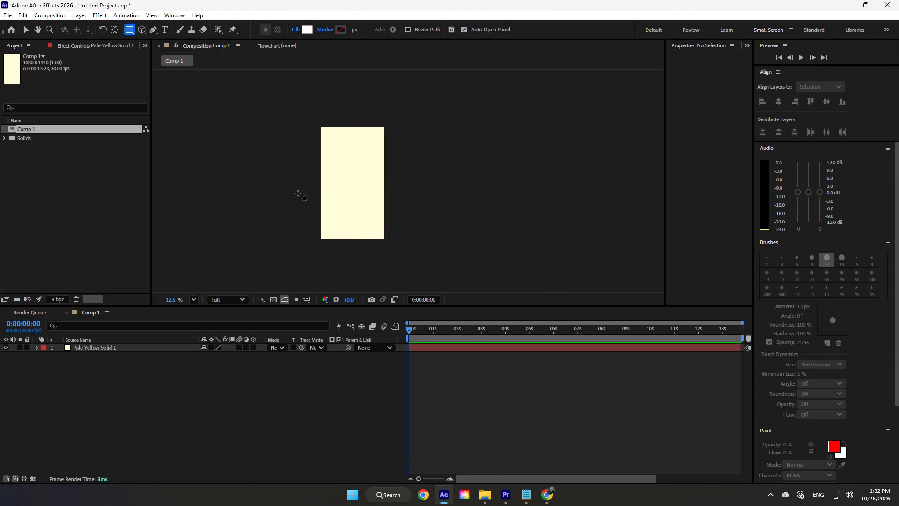
left_click_drag(330, 161, 338, 181)
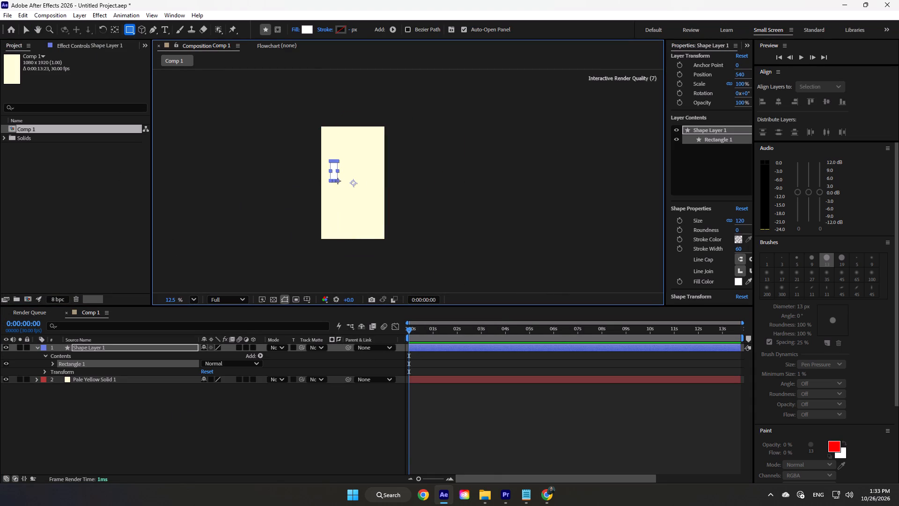
left_click_drag(338, 181, 338, 185)
left_click(32, 350)
left_click(38, 349)
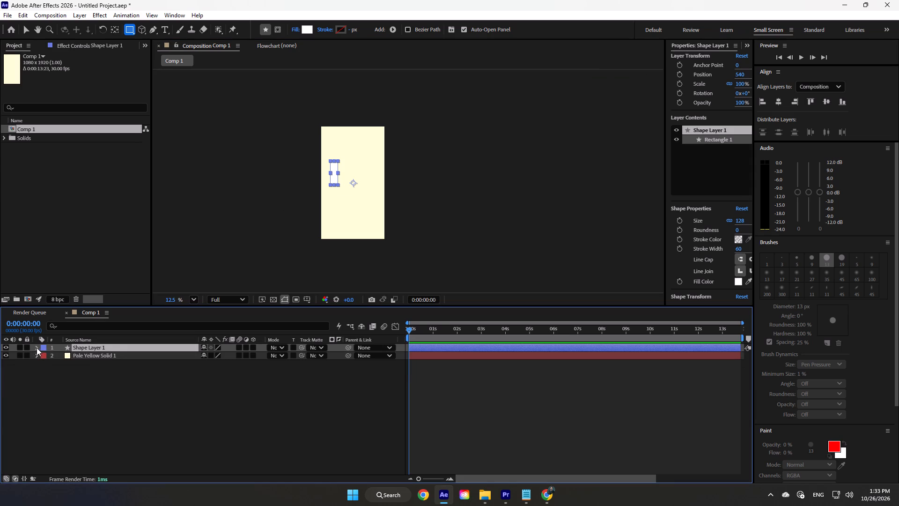
Lock the pale yellow solid layer.
left_click(24, 354)
left_click(77, 376)
Change the rectangle's fill color to a bright orange.
left_click(113, 348)
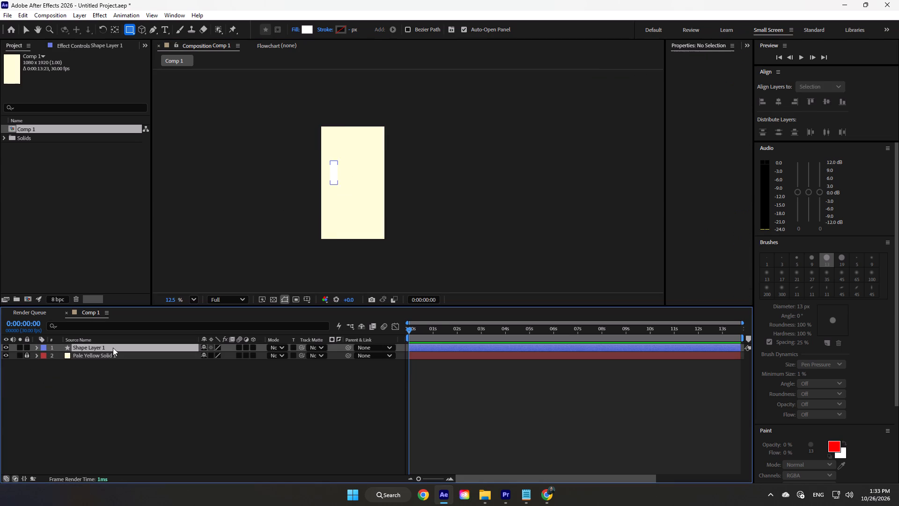
left_click(309, 32)
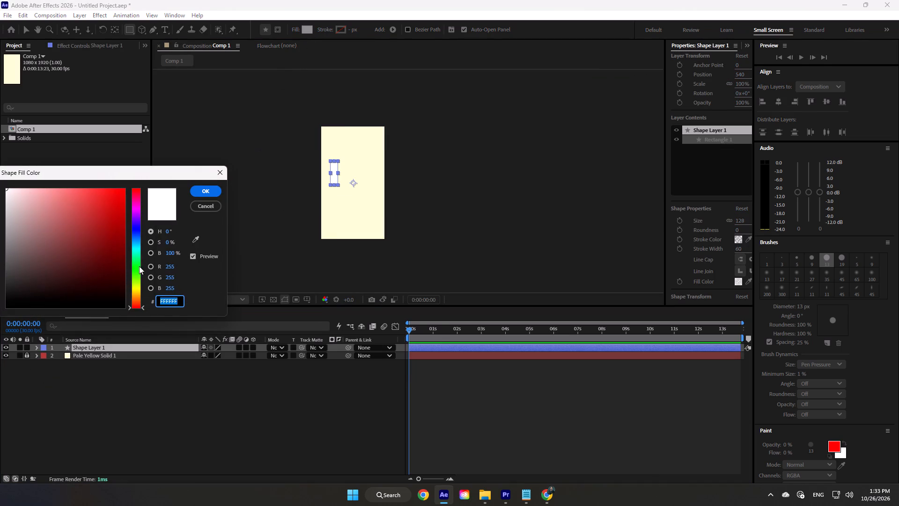
left_click(133, 299)
left_click_drag(99, 210, 151, 153)
left_click(201, 191)
left_click(166, 379)
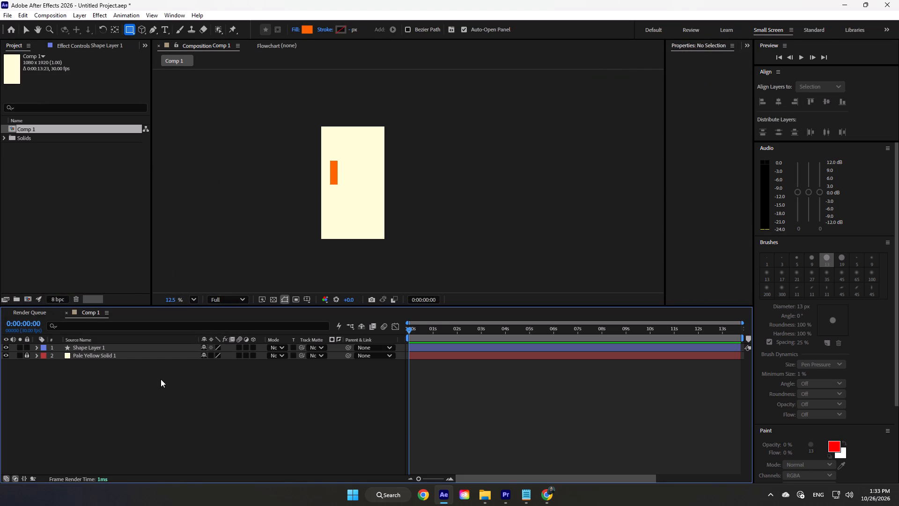
Widen the shape properties area and set the orange rectangle's roundness to 135.
left_click(139, 346)
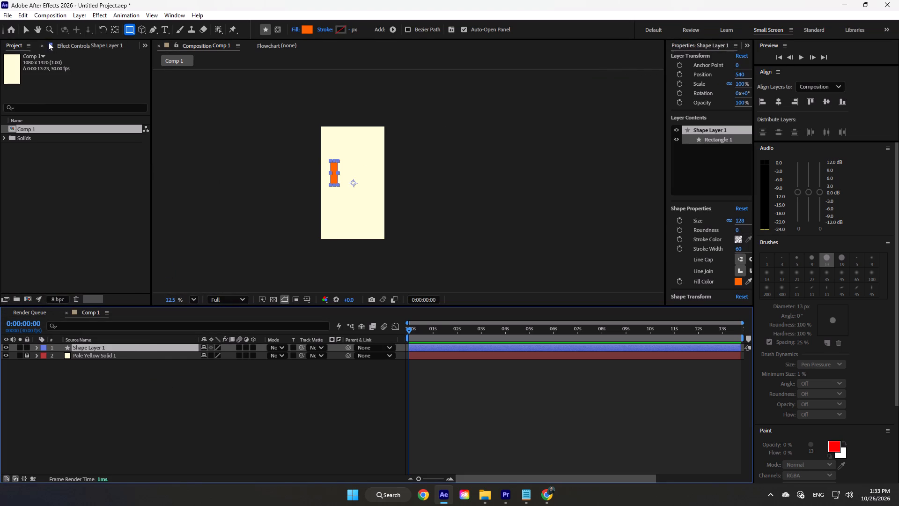
left_click(26, 31)
scroll(347, 168, "up", 12)
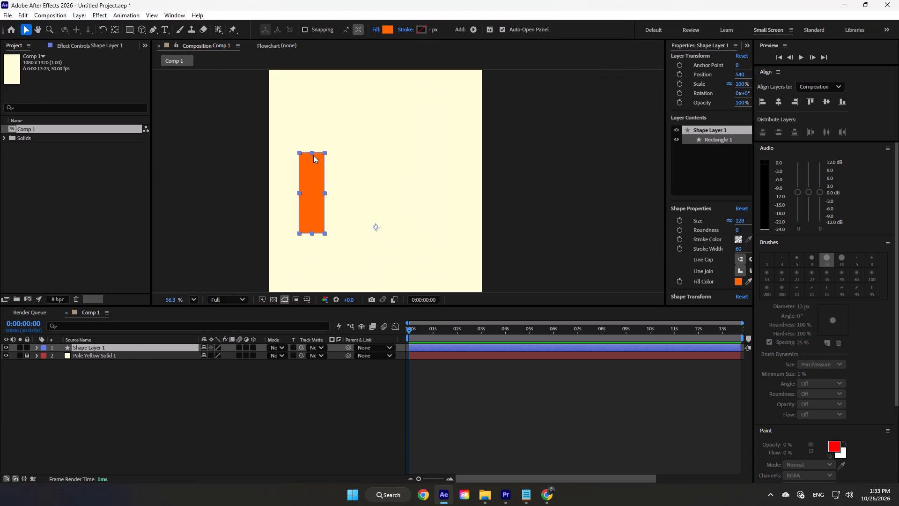
scroll(313, 155, "up", 5)
scroll(301, 160, "down", 7)
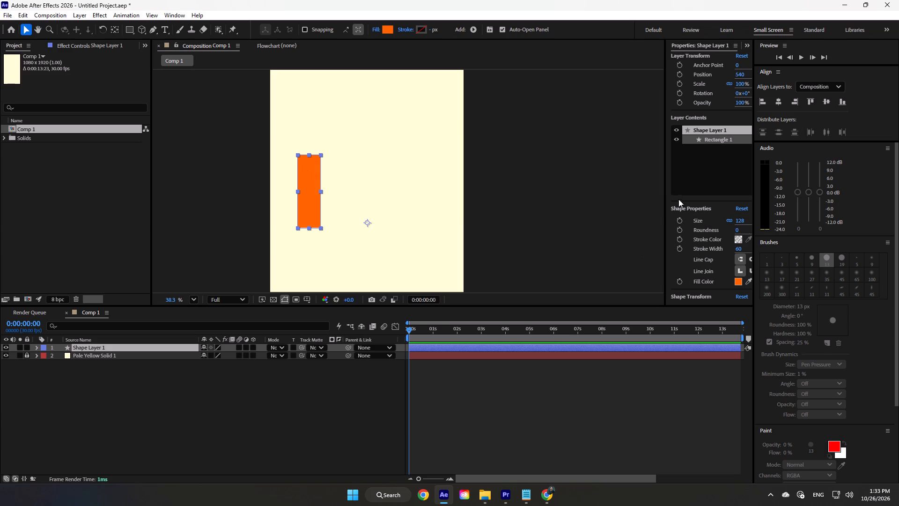
left_click_drag(665, 194, 565, 194)
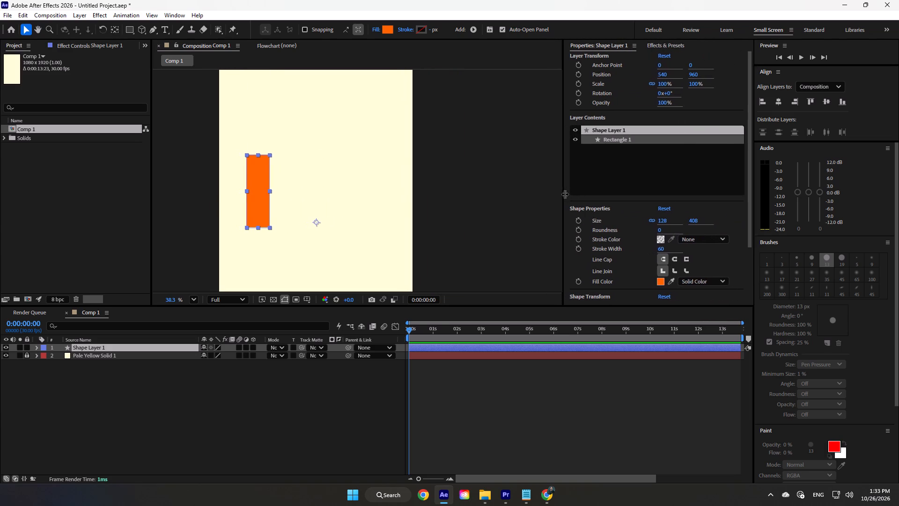
left_click_drag(565, 194, 566, 194)
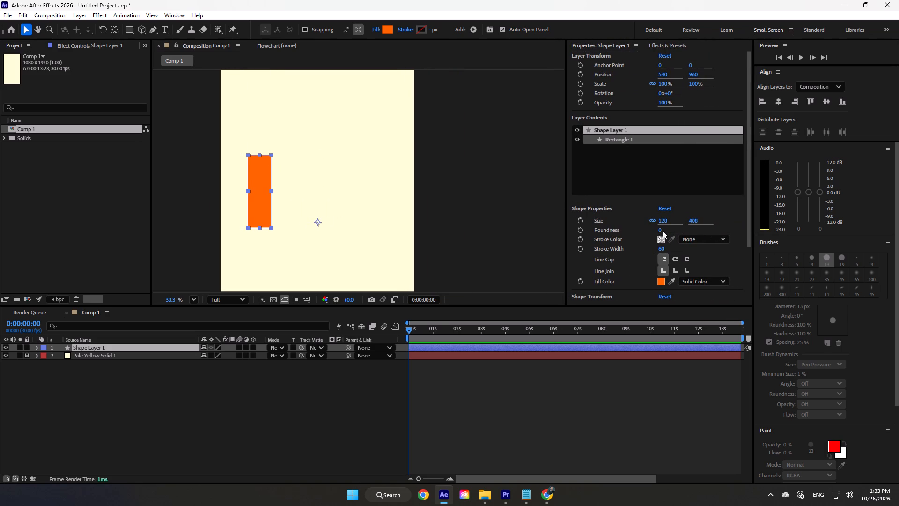
left_click_drag(660, 230, 728, 233)
left_click(164, 400)
Move the orange bar's anchor point to the bar's center, at about -320, -170.7, using the Pan Behind tool.
scroll(255, 202, "down", 2)
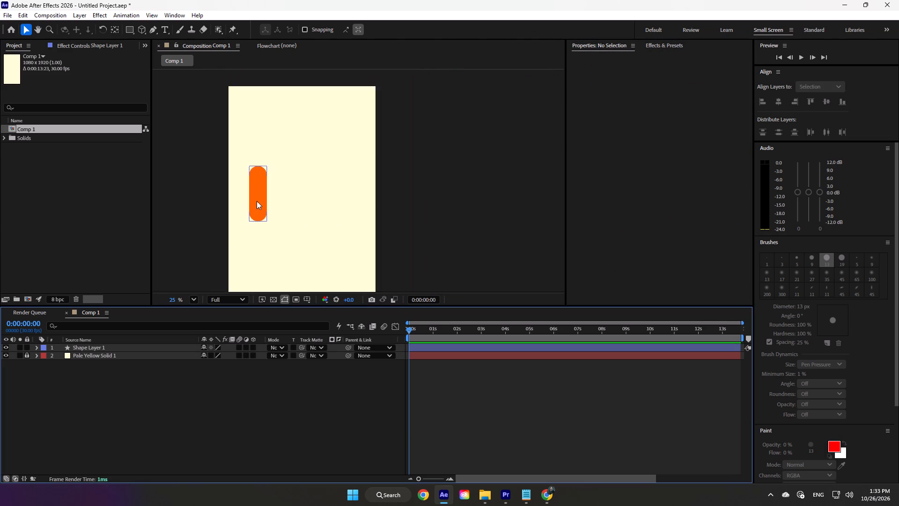
scroll(257, 201, "down", 5)
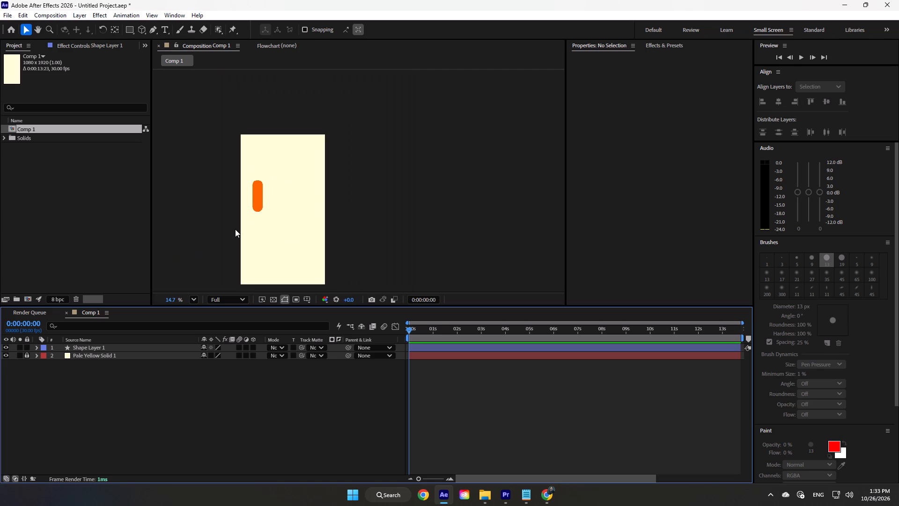
scroll(235, 229, "down", 1)
scroll(235, 229, "up", 1)
left_click(143, 348)
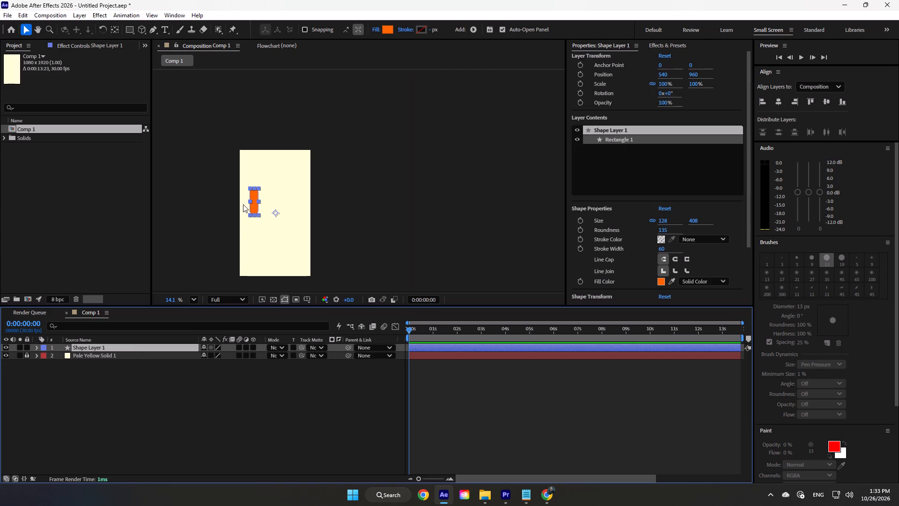
left_click(118, 28)
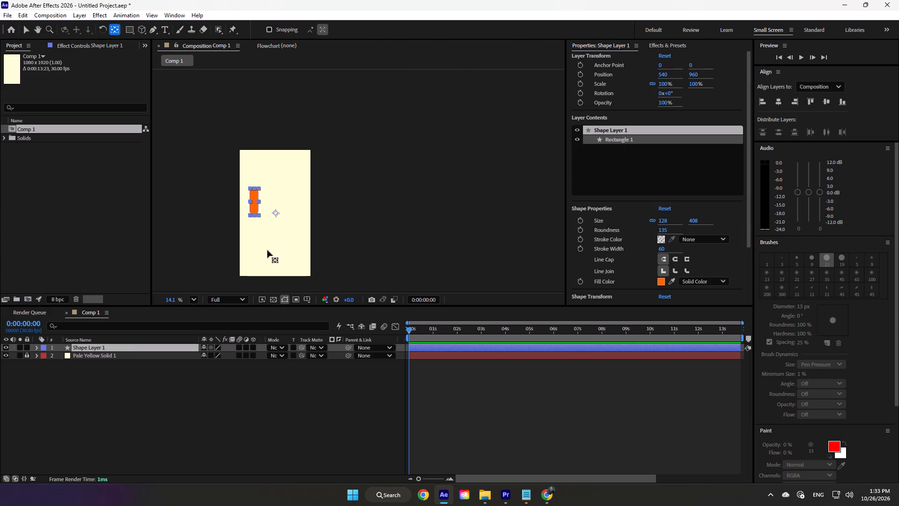
left_click_drag(277, 213, 257, 204)
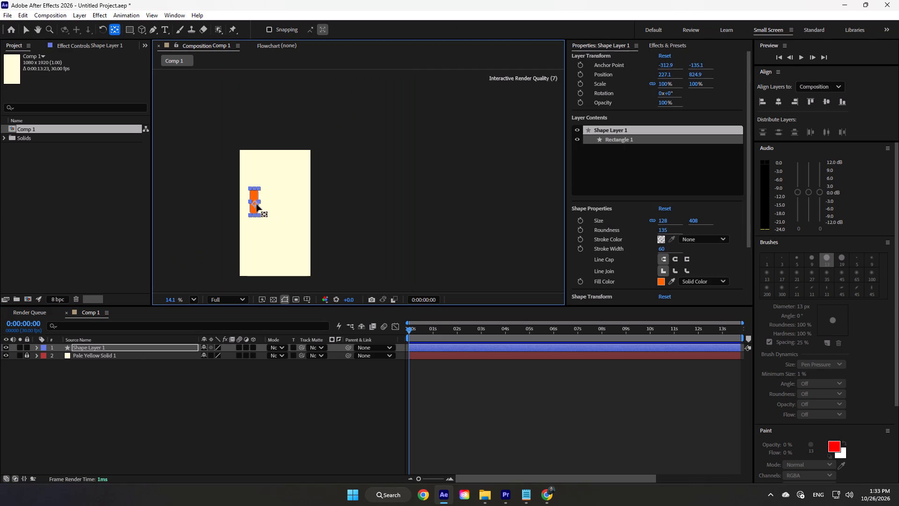
left_click_drag(257, 204, 256, 202)
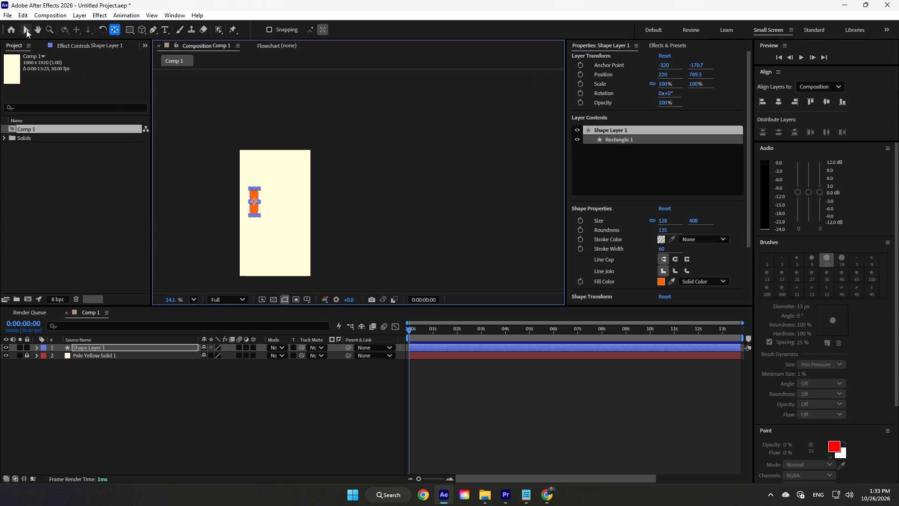
left_click(26, 30)
left_click(172, 419)
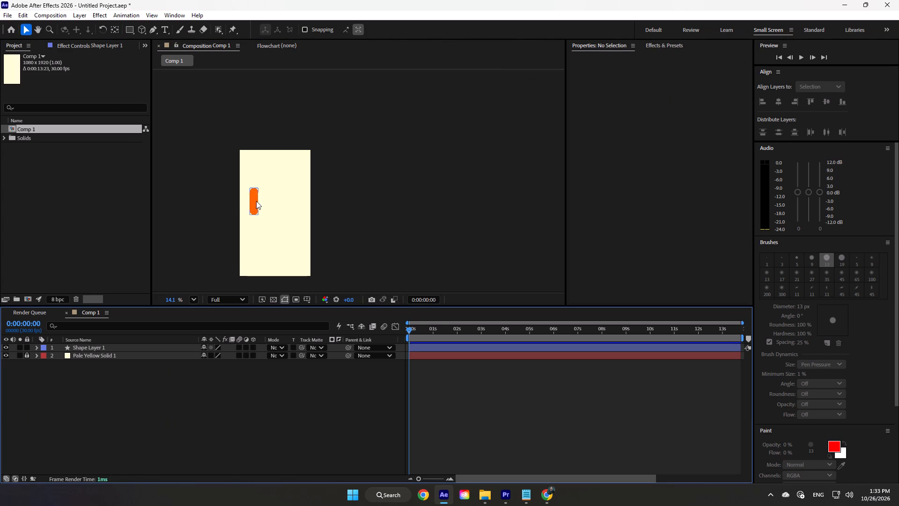
Move the orange bar closer to the composition's left edge, to a position of about 149, 875.
left_click_drag(256, 201, 251, 207)
left_click(178, 398)
Duplicate the orange bar's layer and place the copy just right of the original, at about 299, 882.
left_click(133, 351)
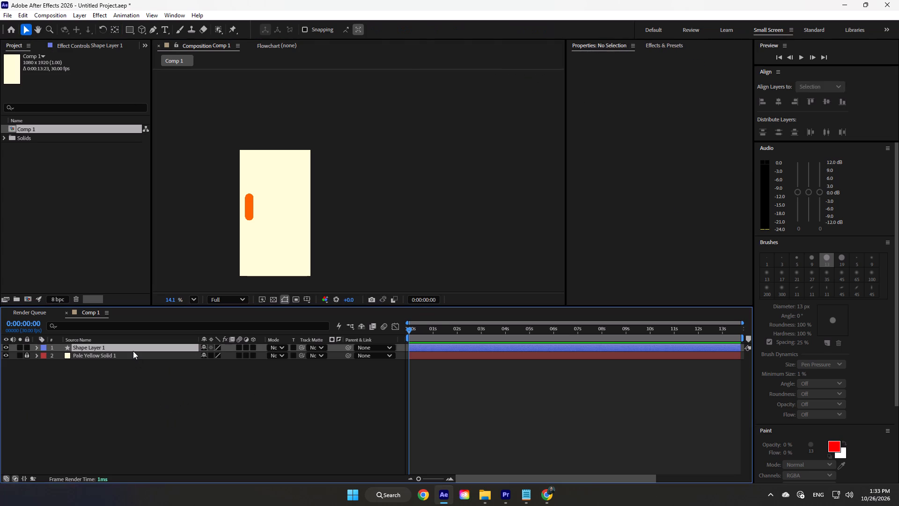
key("ctrl+d")
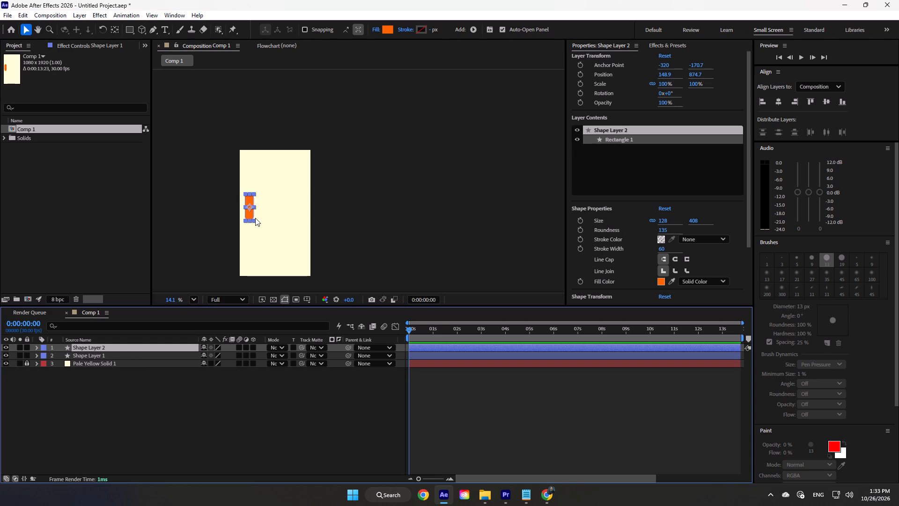
left_click_drag(251, 201, 262, 202)
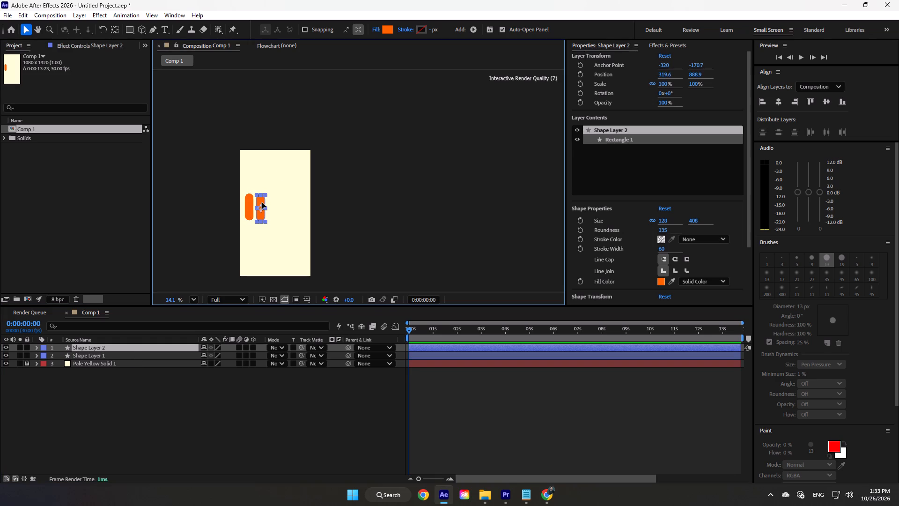
left_click_drag(262, 202, 260, 202)
Stretch the duplicated bar vertically from its center so it is taller than the first bar, keeping its width.
left_click(259, 194)
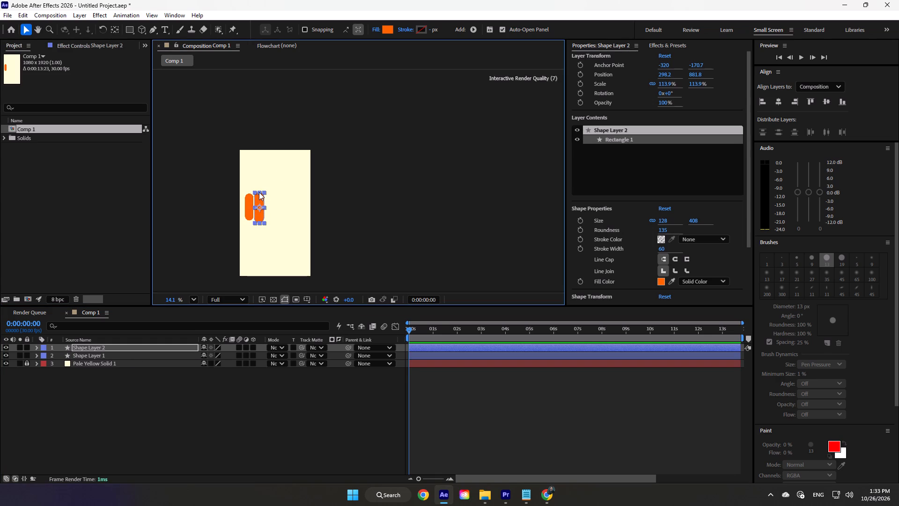
key("ctrl+z")
left_click_drag(259, 194, 259, 195)
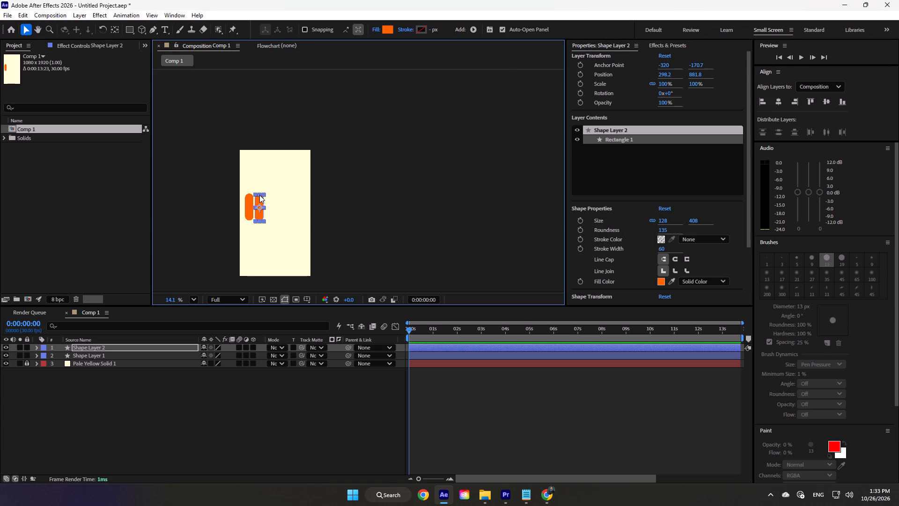
left_click_drag(259, 195, 258, 188)
left_click(216, 418)
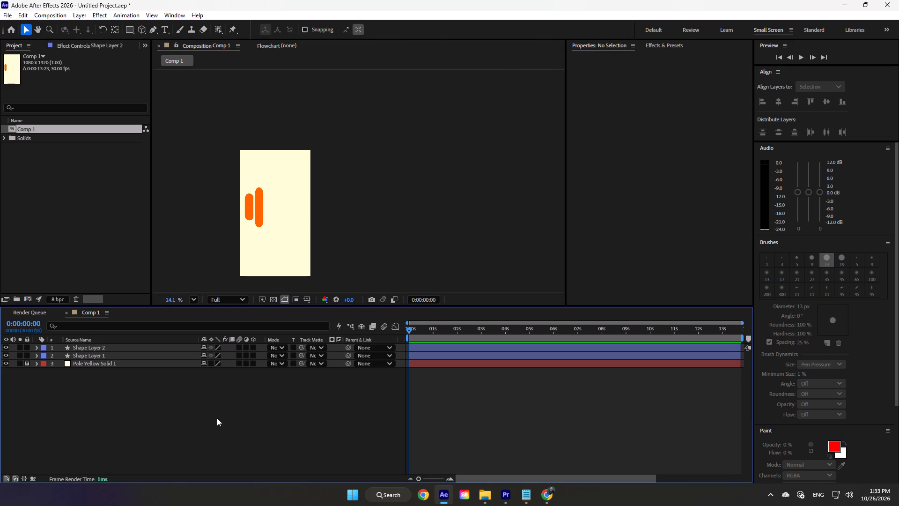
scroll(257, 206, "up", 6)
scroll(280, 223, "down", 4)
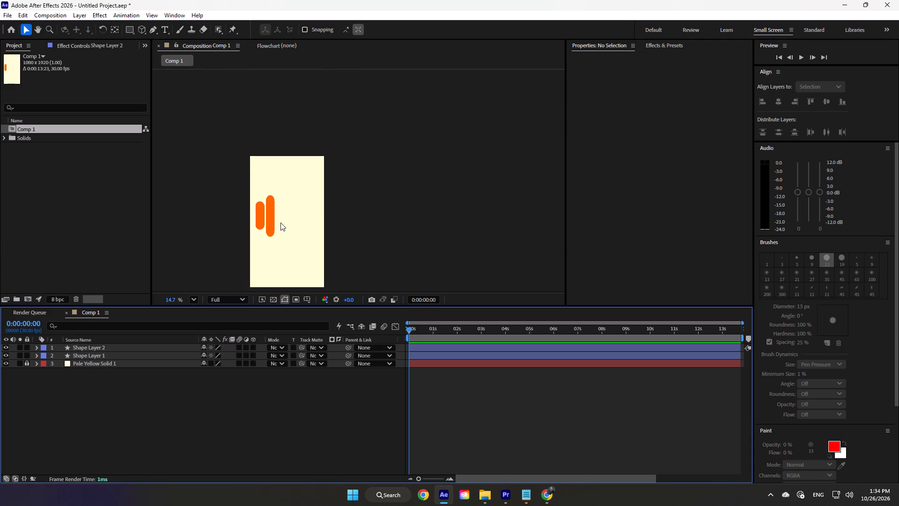
Undo the vertical stretch of the second orange bar.
scroll(280, 223, "down", 2)
left_click(180, 388)
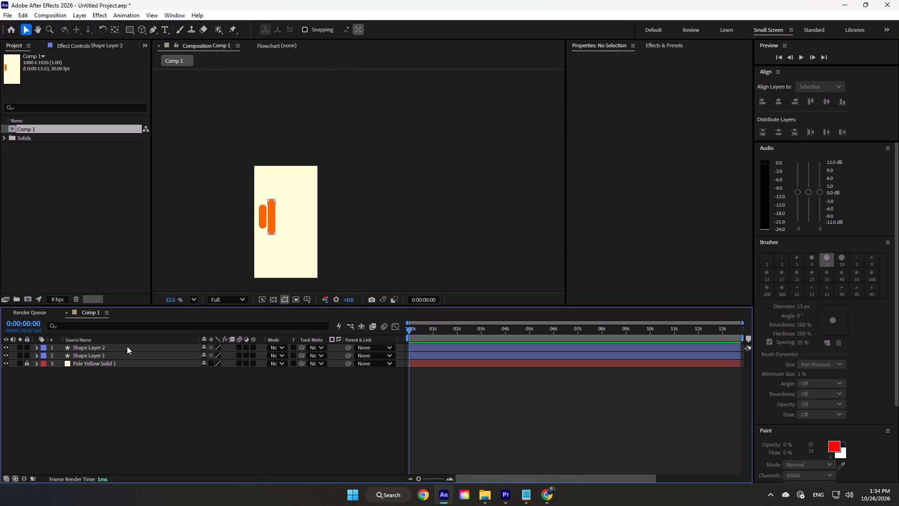
key("ctrl+z")
left_click(142, 385)
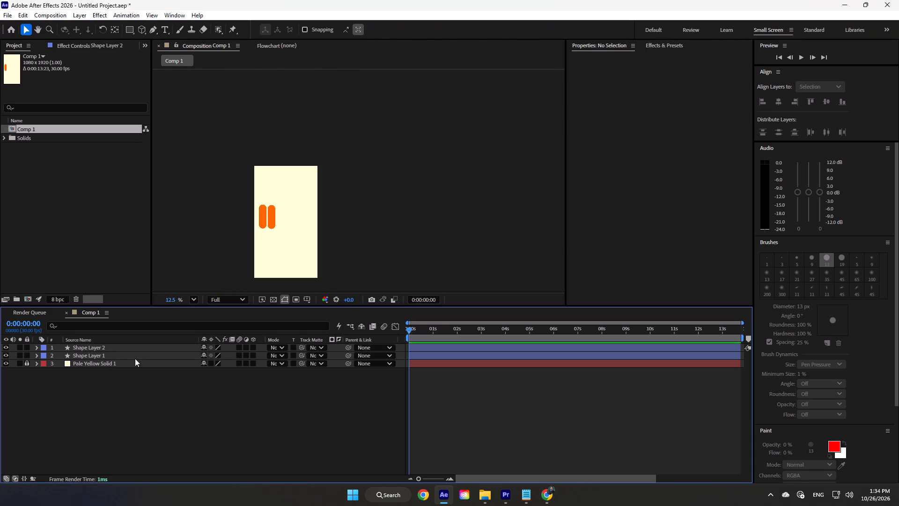
Stretch the second orange bar vertically from its center to a height scale of about 165%, keeping its width scale at 100%.
left_click(129, 350)
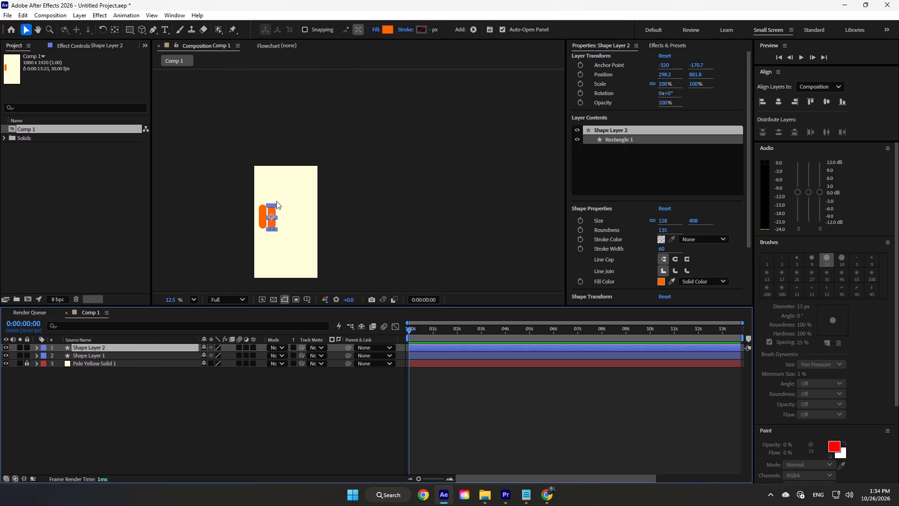
scroll(268, 204, "up", 5)
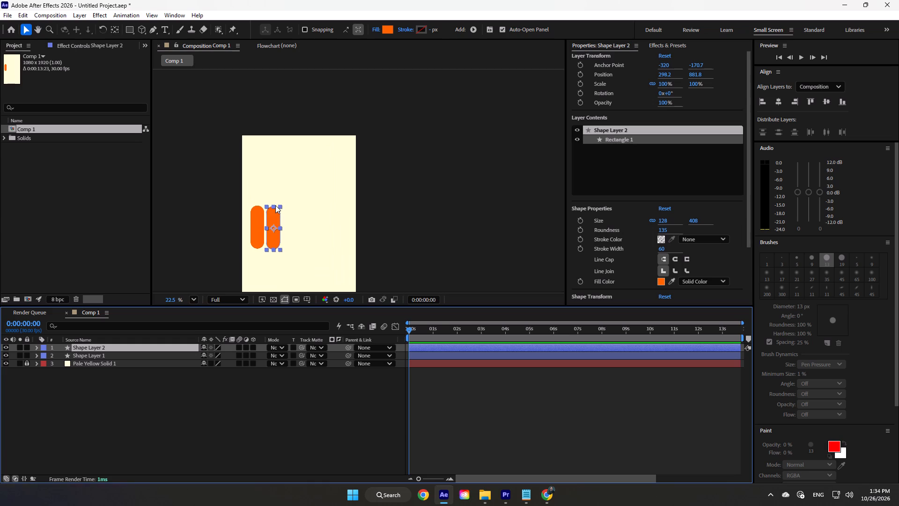
left_click_drag(274, 207, 274, 202, "shift")
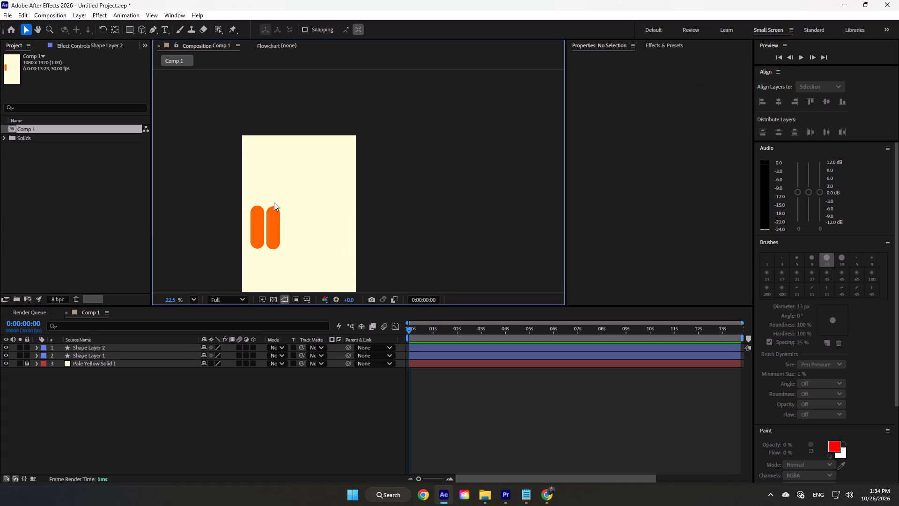
left_click(272, 216)
left_click(273, 207, "shift")
left_click(273, 213)
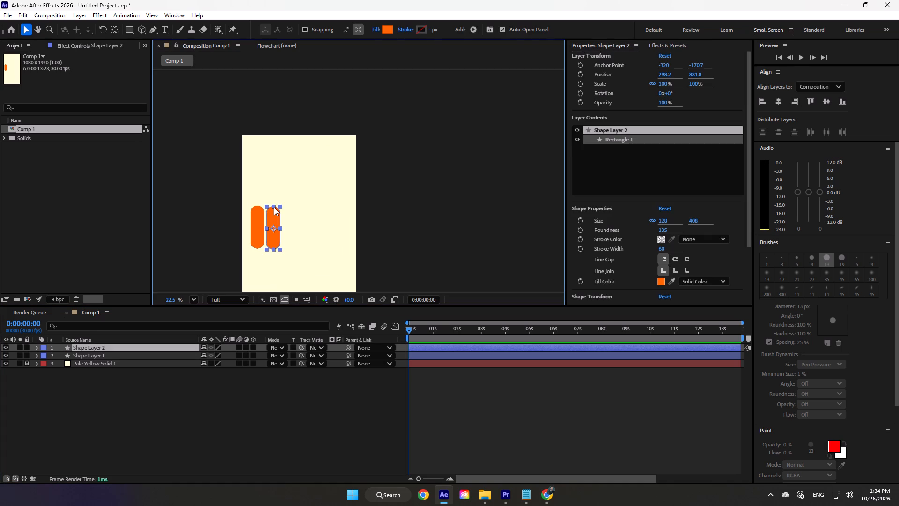
left_click_drag(274, 207, 274, 204)
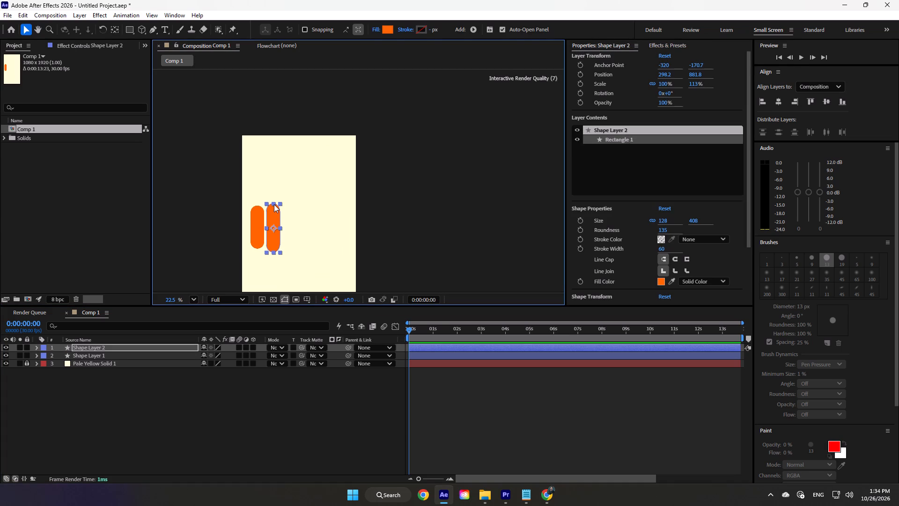
left_click_drag(274, 204, 274, 204)
left_click_drag(274, 204, 273, 193)
left_click(274, 400)
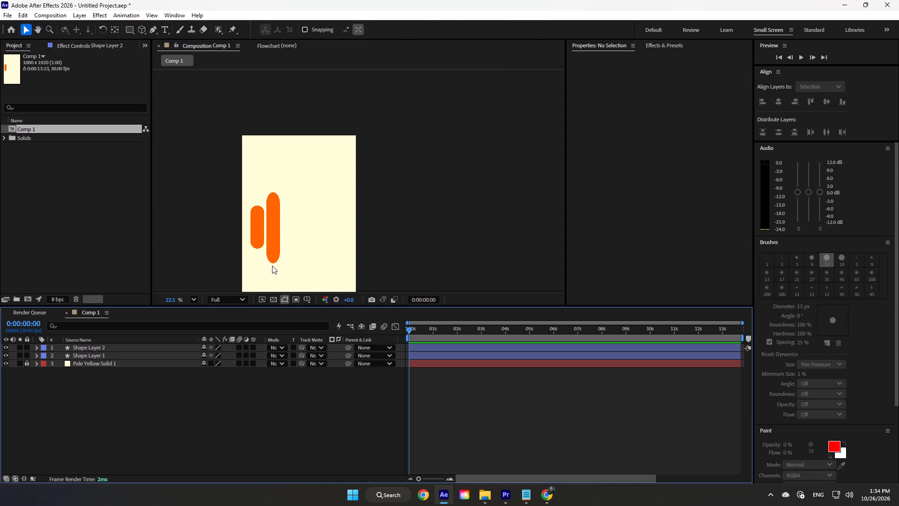
Duplicate the second orange bar's layer and move the copy just right of it, to a position of about 452, 882.
scroll(284, 247, "down", 2, "alt")
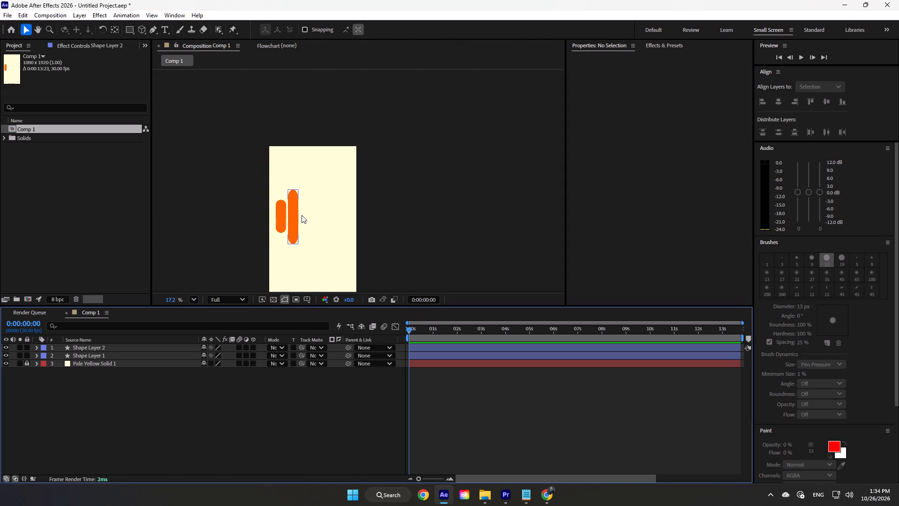
scroll(303, 216, "down", 1)
left_click(191, 300)
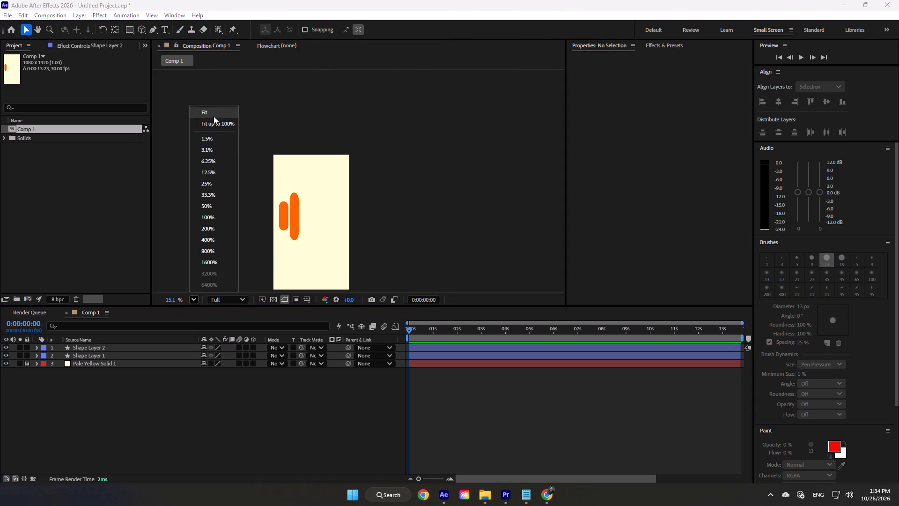
left_click(214, 111)
scroll(233, 166, "down", 5)
scroll(217, 177, "up", 1)
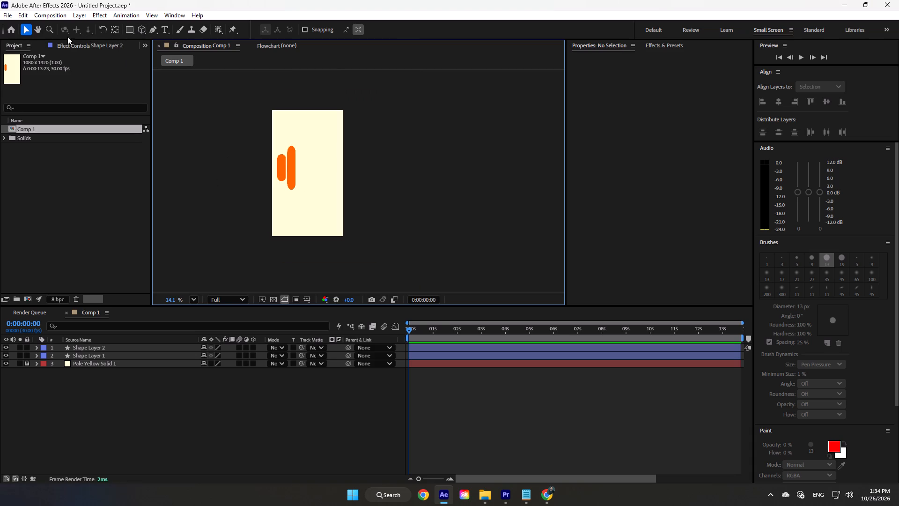
left_click(39, 33)
left_click_drag(237, 148, 219, 178)
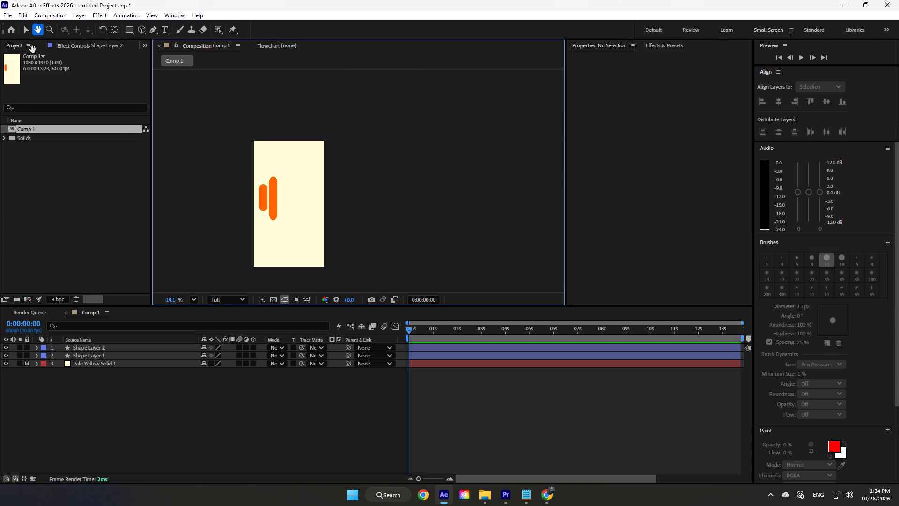
left_click(25, 38)
left_click(29, 32)
left_click(155, 438)
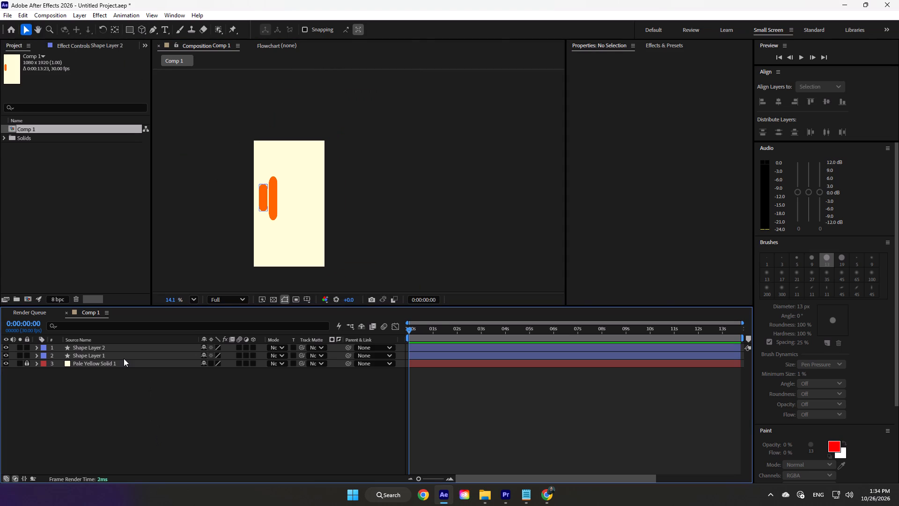
left_click(124, 358)
left_click(120, 341)
left_click(120, 344)
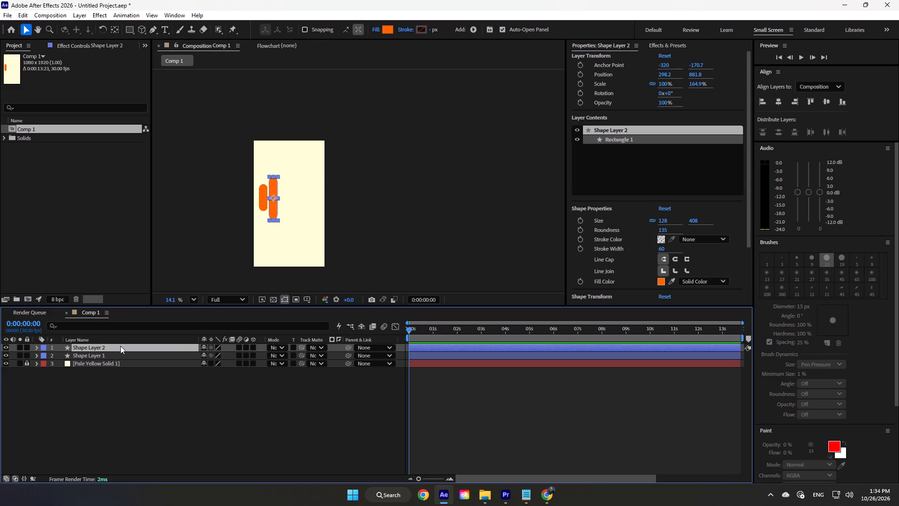
key("ctrl+d")
key("Right")
key("Right")
key("Right")
key("Right")
key("Right")
key("Right")
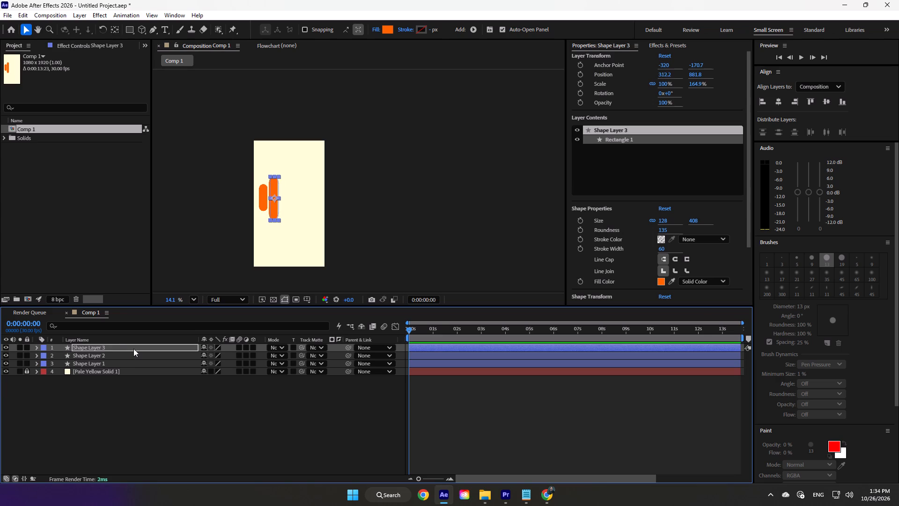
key("Right")
key("Right")
key("Right")
key("Right")
key("Right")
key("Right")
key("Right")
key("Right")
key("Right")
key("Right")
key("Right")
key("Right")
key("Right")
key("Right")
key("Right")
key("Right")
key("Right")
key("Right")
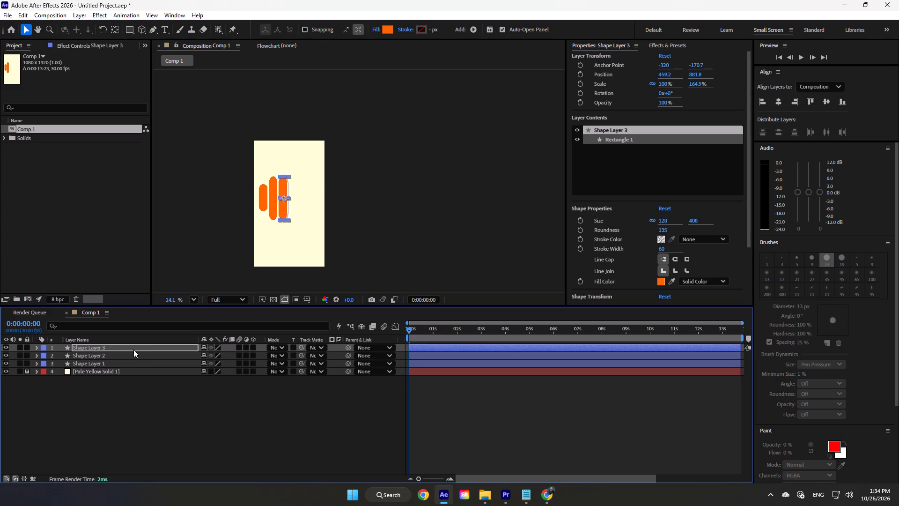
key("Left")
key("Left")
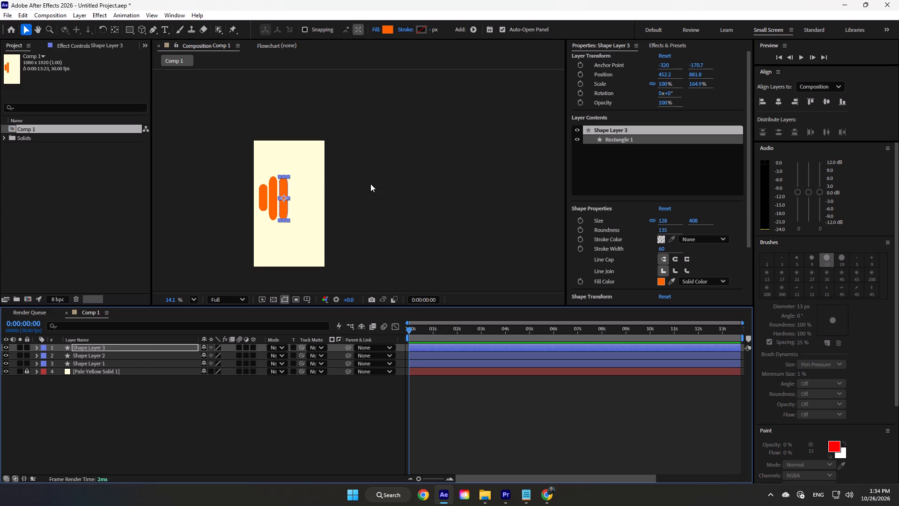
Stretch the third orange bar vertically from its center to a height scale of about 265%, keeping its width.
left_click_drag(283, 176, 283, 162)
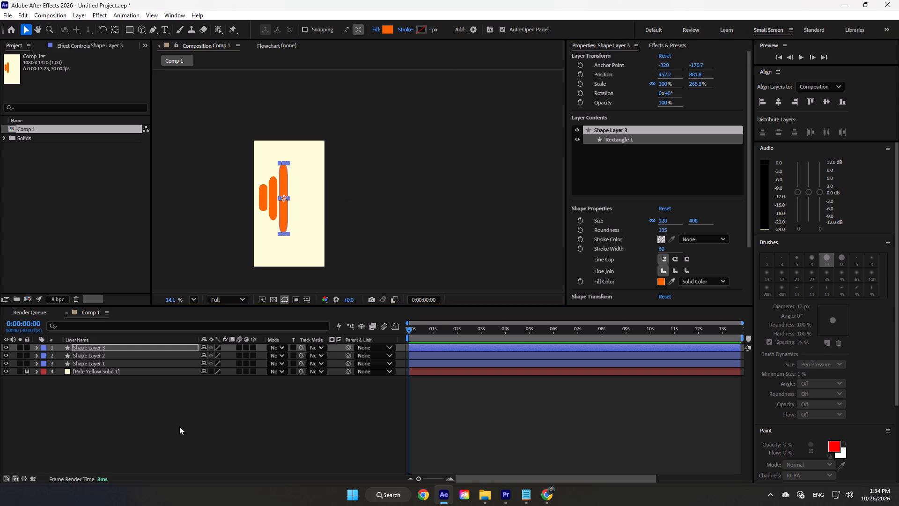
left_click(179, 426)
Copy the first and second bars together and place the pair right of the tallest bar, with the taller copy at about 774, 882.
scroll(232, 171, "down", 2)
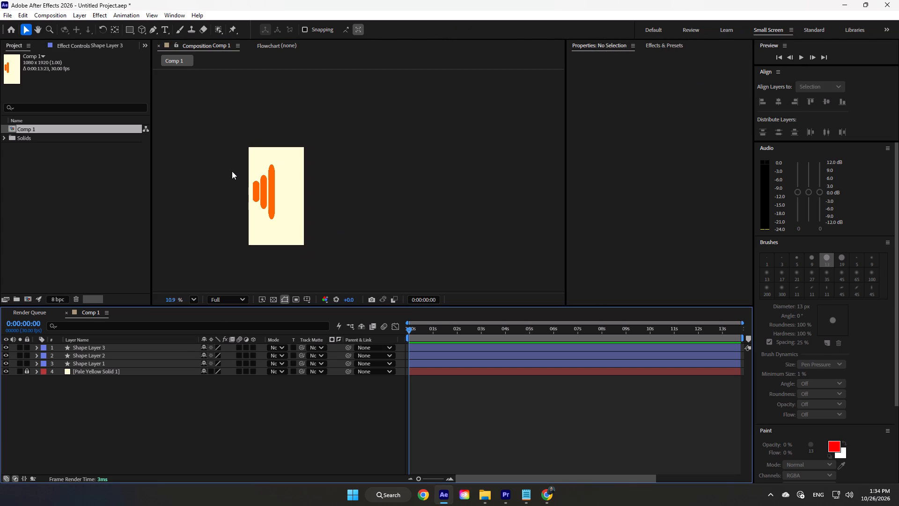
left_click(114, 360)
left_click(115, 354)
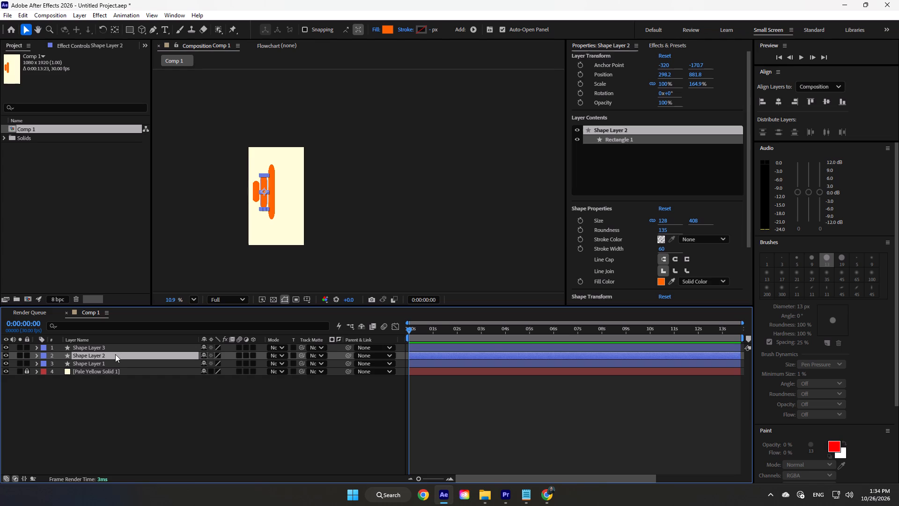
left_click(113, 362, "ctrl")
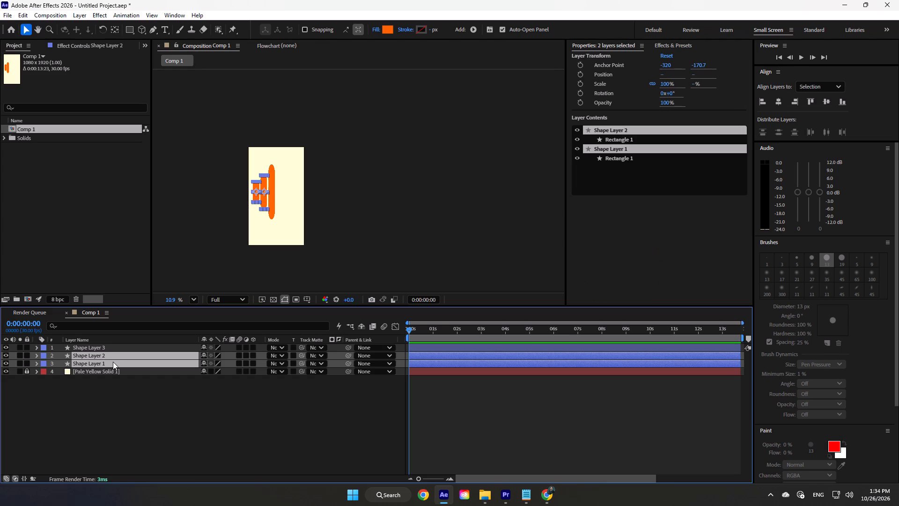
key("ctrl+c")
key("ctrl+v")
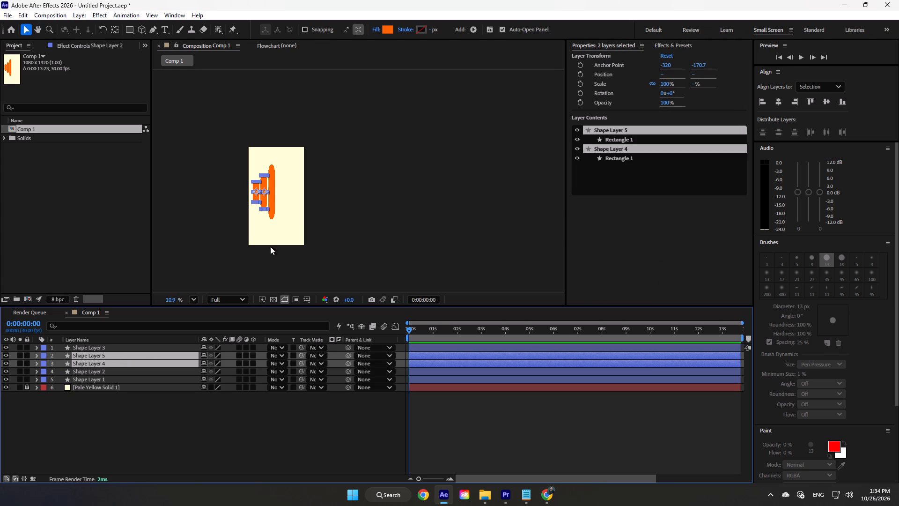
left_click_drag(264, 183, 291, 183)
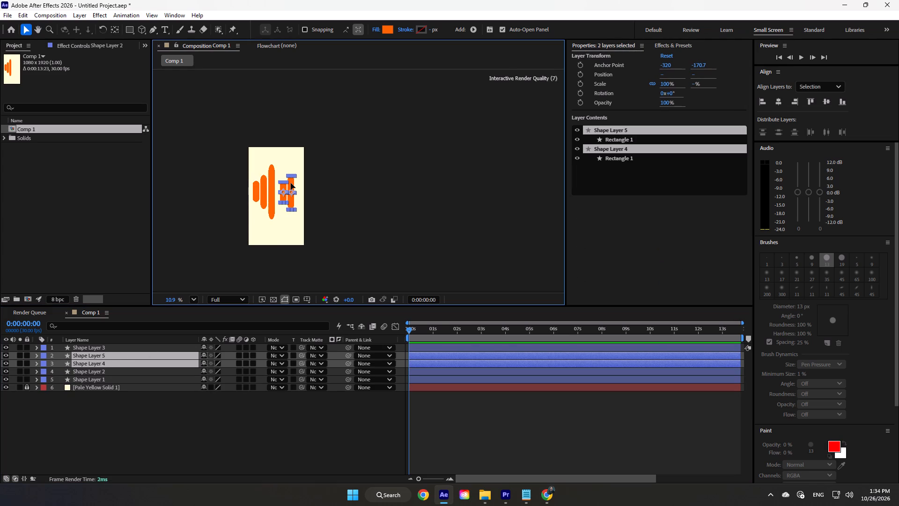
left_click_drag(291, 183, 288, 183)
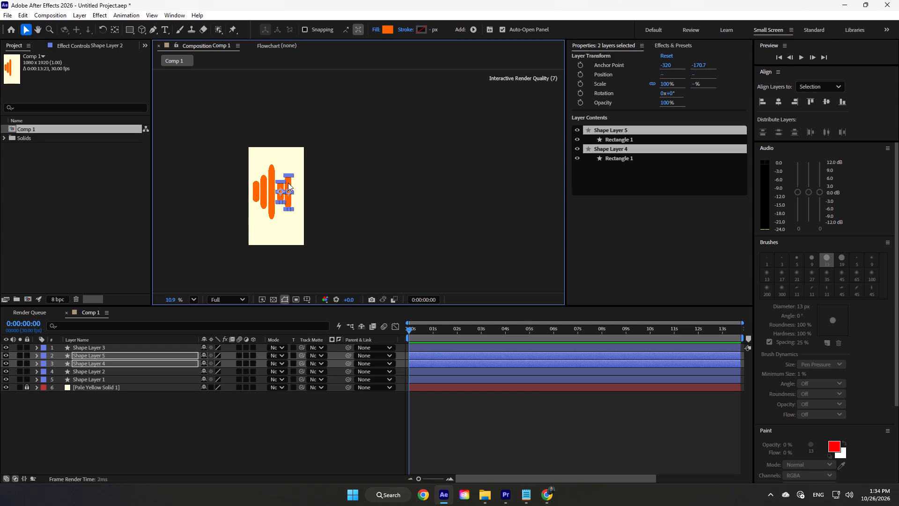
Flip the two copied bars vertically and horizontally.
right_click(288, 183)
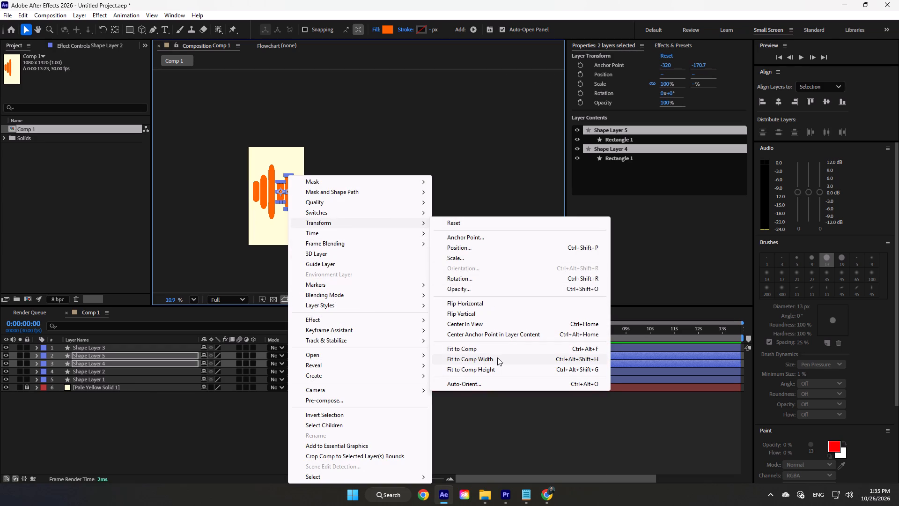
left_click(483, 309)
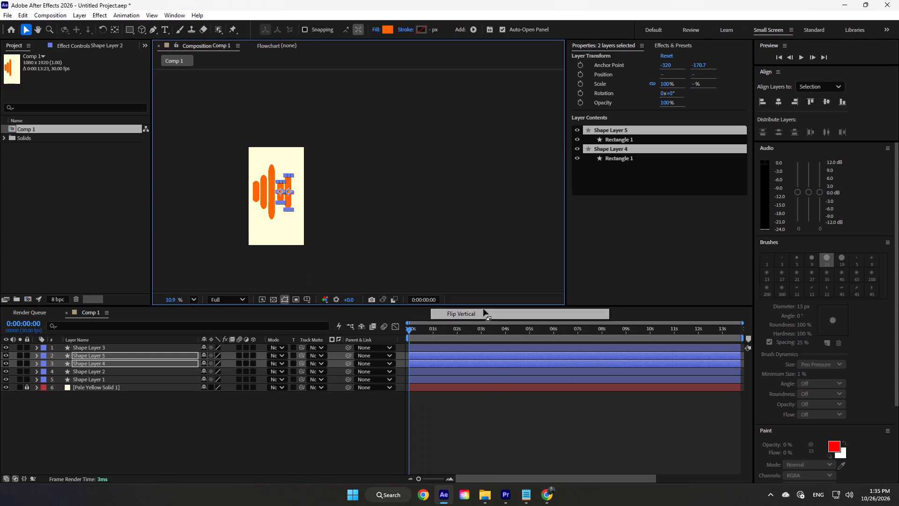
right_click(288, 183)
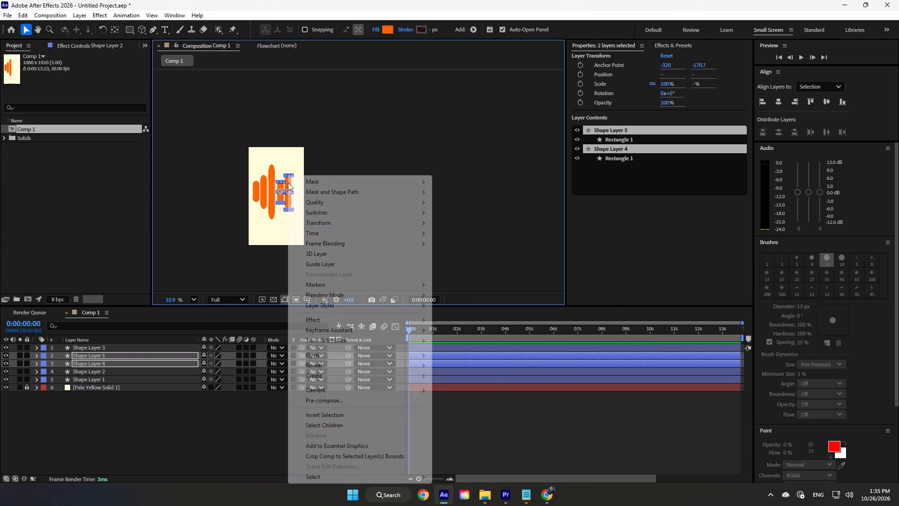
left_click(474, 301)
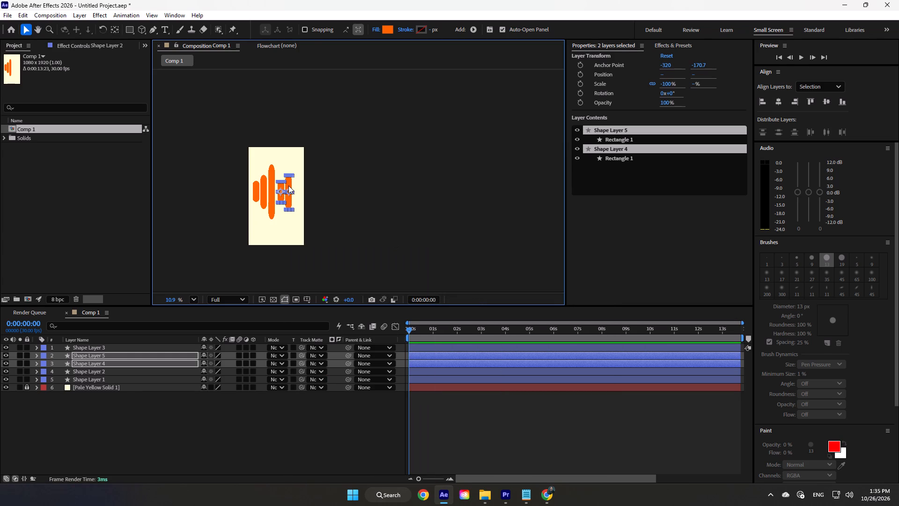
right_click(288, 186)
left_click(163, 421)
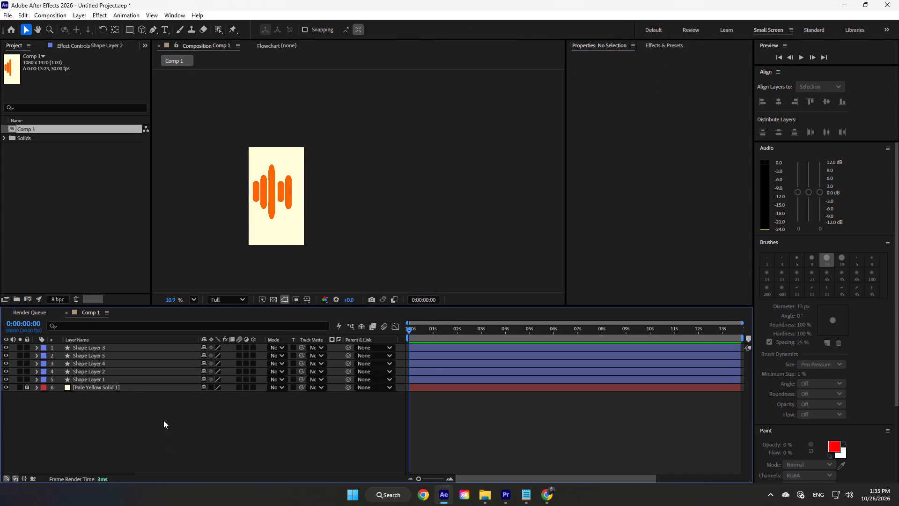
Move the taller copied bar left beside the tallest bar, to a position of about 612, 882.
left_click(128, 359)
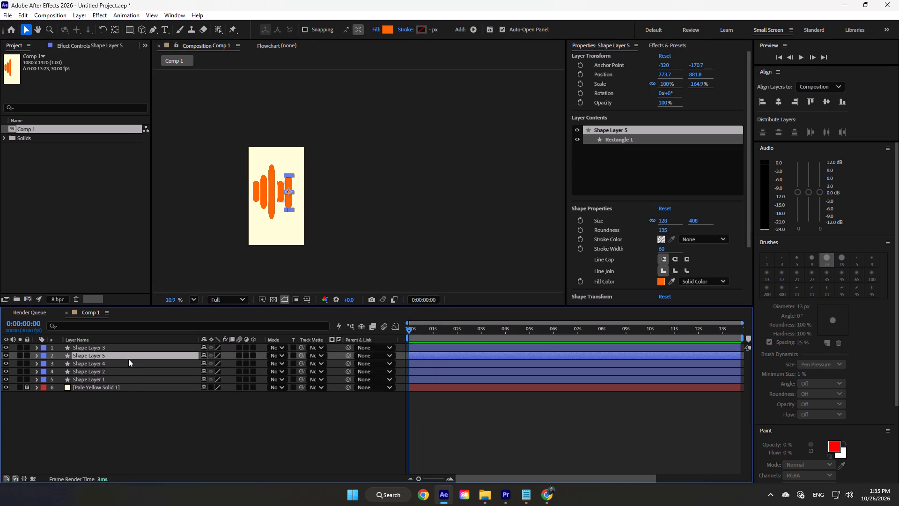
key("Left")
key("Left")
key("Left")
key("Left")
key("Left")
key("Left")
key("Left")
key("Left")
key("Left")
key("Left")
key("Left")
key("Left")
key("Left")
key("Left")
key("Left")
key("Left")
key("Left")
key("Left")
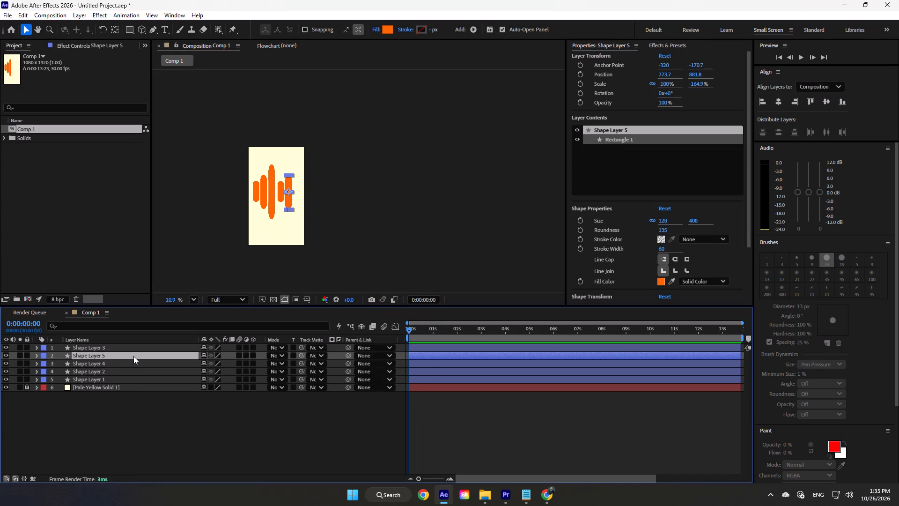
Move the shorter copied bar to the right end of the row and slightly down, to a position of about 804, 893.
left_click(132, 367)
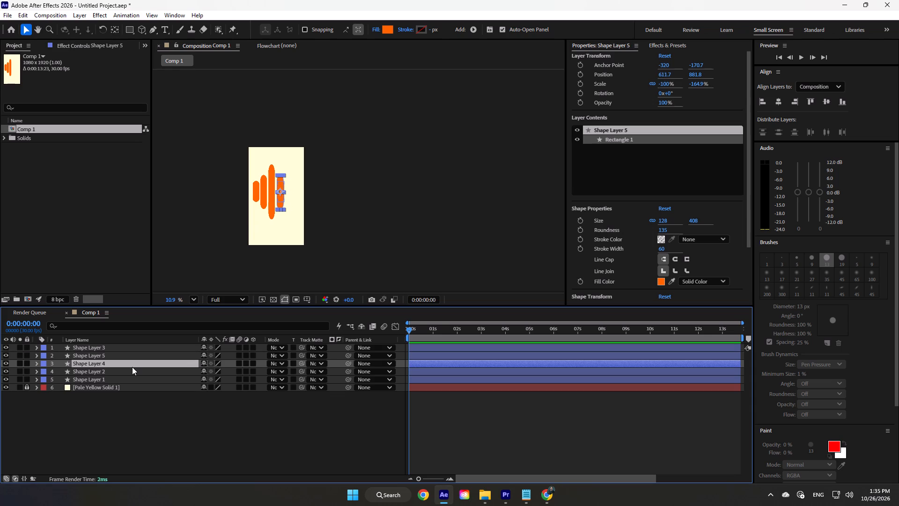
key("Right")
key("Right")
key("Right")
key("Right")
key("Right")
key("Right")
key("Right")
key("Right")
key("Right")
key("Right")
key("Right")
key("Right")
key("Right")
key("Right")
key("Right")
key("Right")
key("Right")
key("Right")
key("Right")
key("Right")
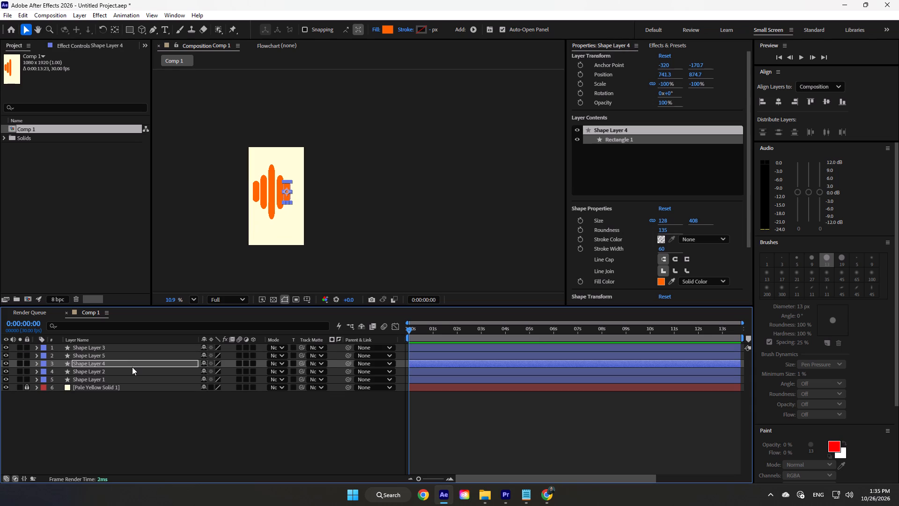
key("Down")
key("Down")
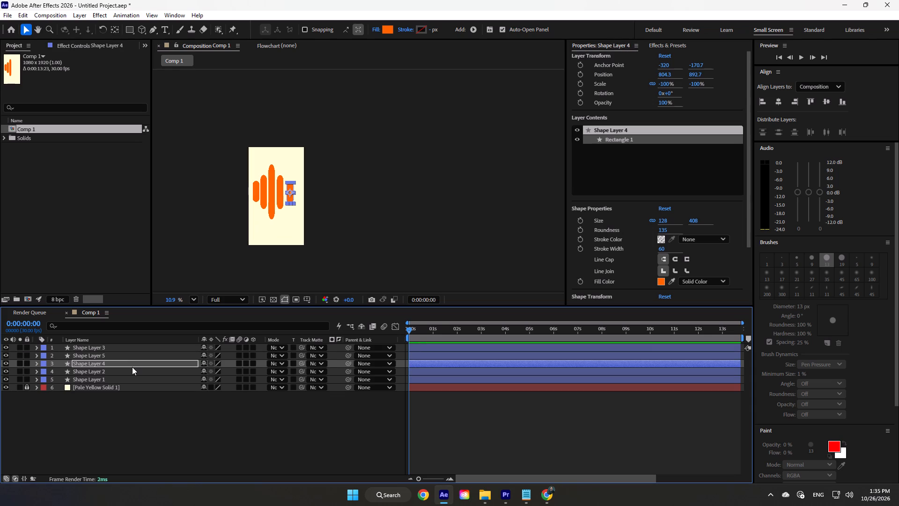
Nudge the rightmost short bar closer to its neighbour and slightly up, to a vertical position of about 884.
key("Up")
key("Left")
key("Left")
key("Left")
key("Left")
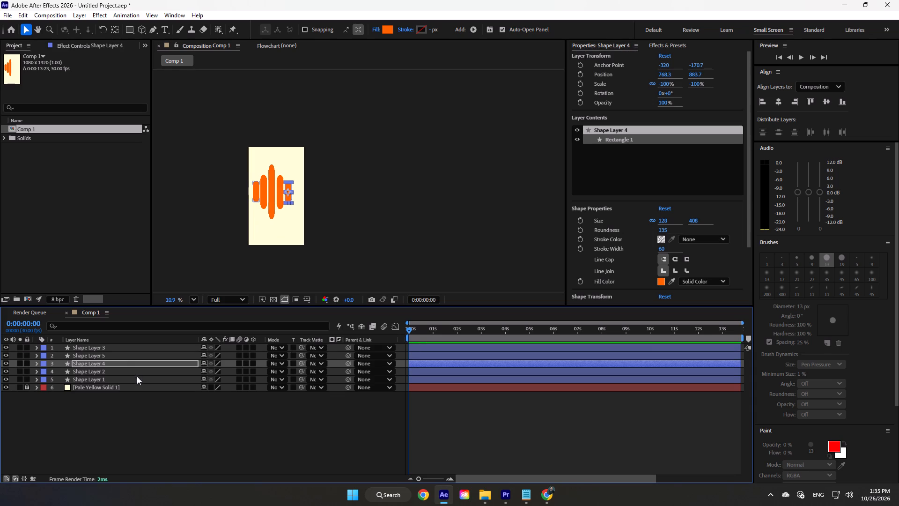
key("Right")
left_click(133, 407)
left_click(133, 407)
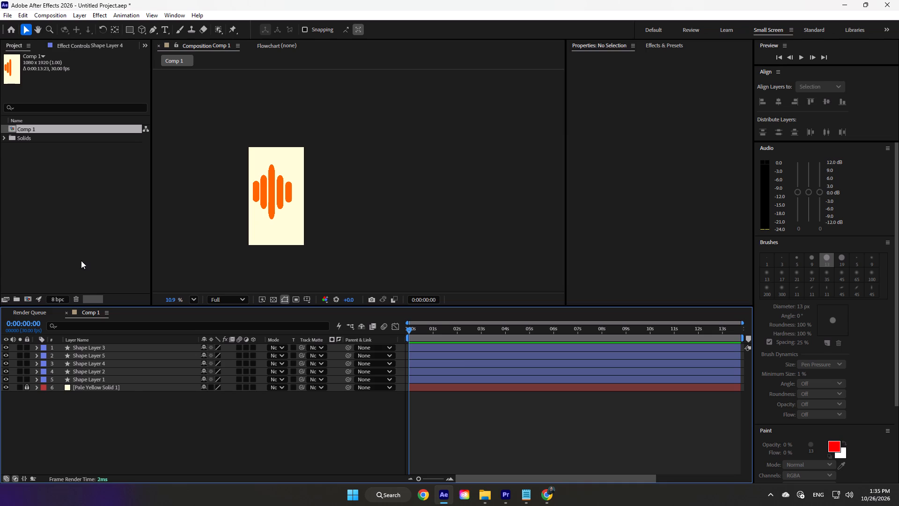
Distribute all five bars evenly horizontally and align them vertically relative to one another.
scroll(87, 260, "down", 1)
scroll(172, 249, "down", 1)
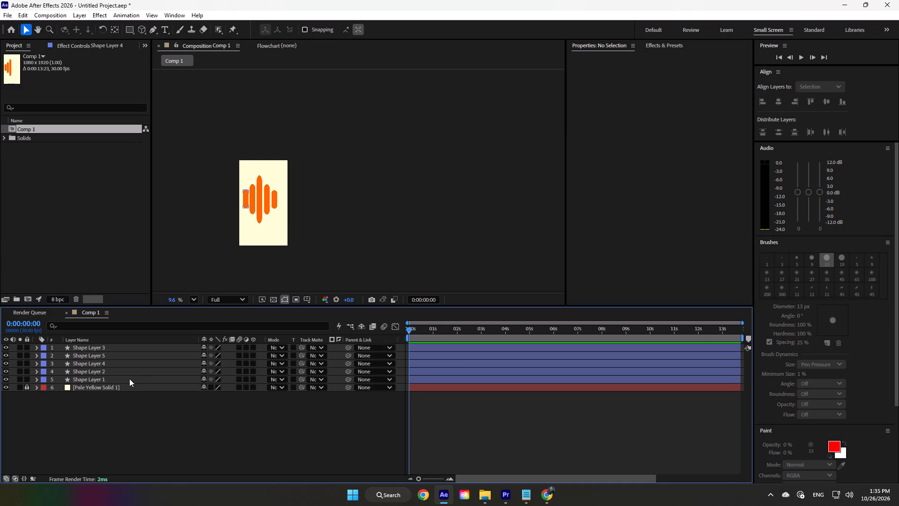
left_click(129, 379, "ctrl")
left_click(130, 374, "ctrl")
left_click(131, 366, "ctrl")
left_click(133, 358, "ctrl")
left_click(137, 350, "ctrl")
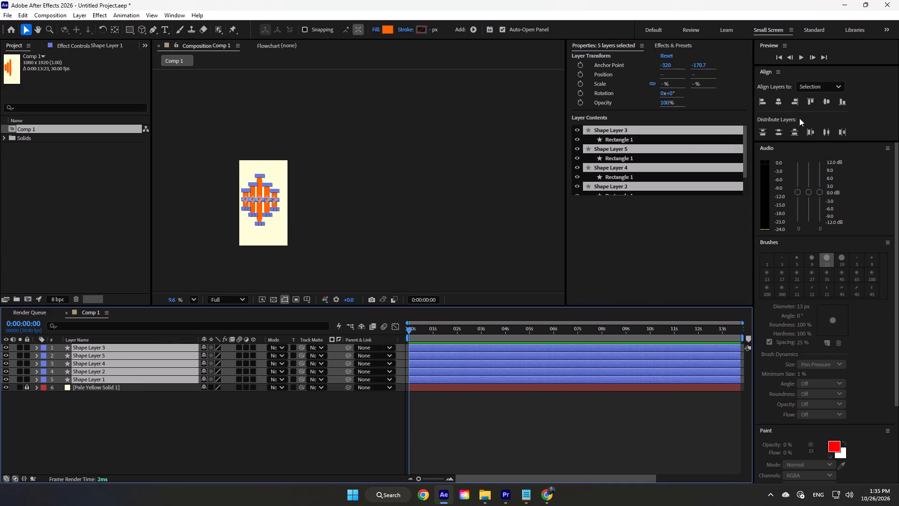
left_click(780, 102)
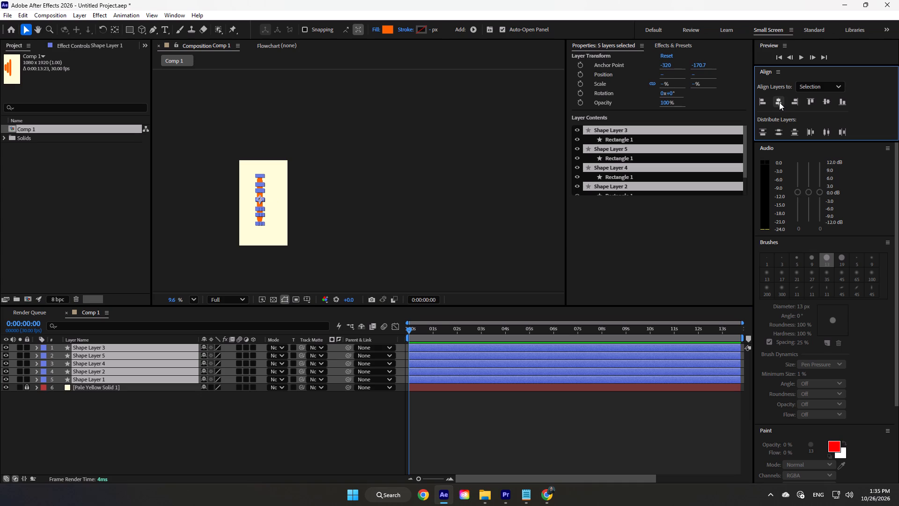
key("ctrl+z")
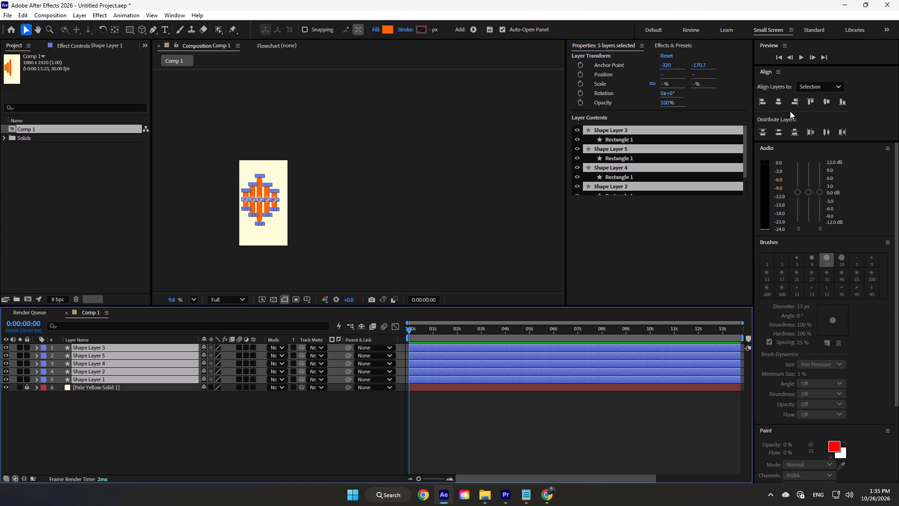
left_click(824, 129)
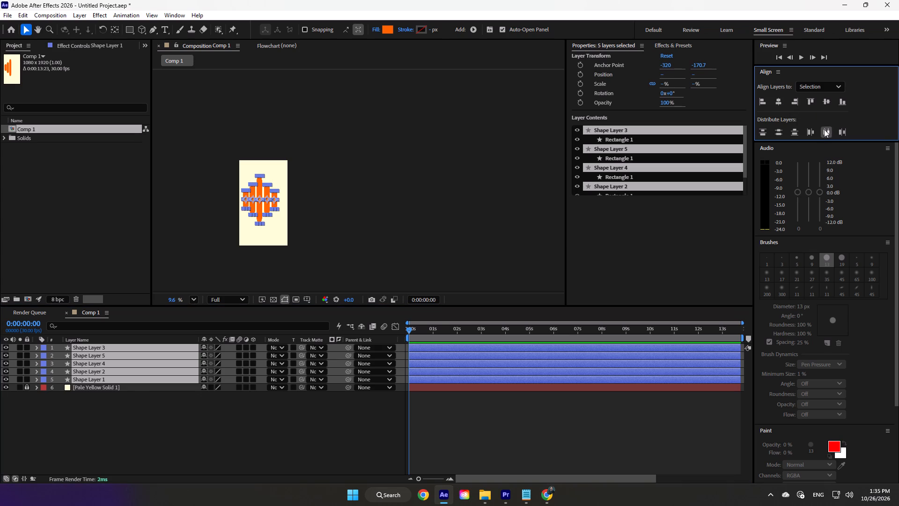
left_click(828, 101)
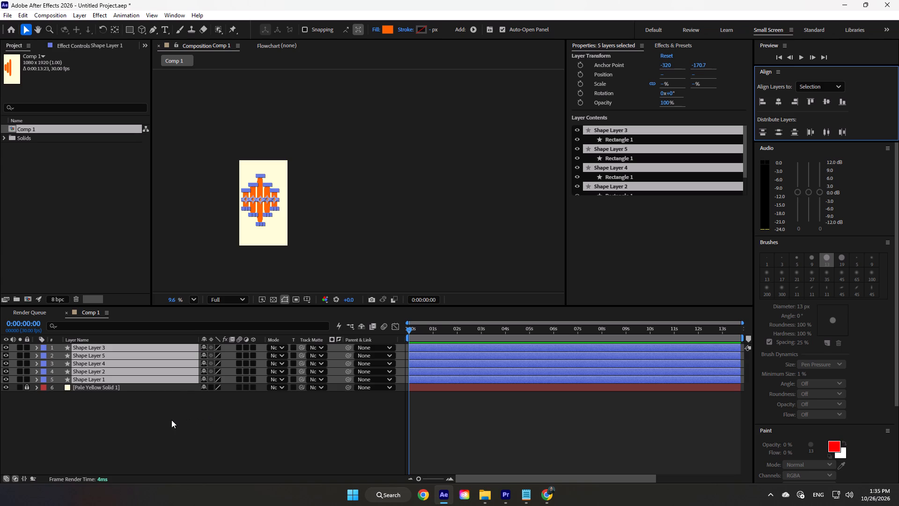
left_click(174, 420)
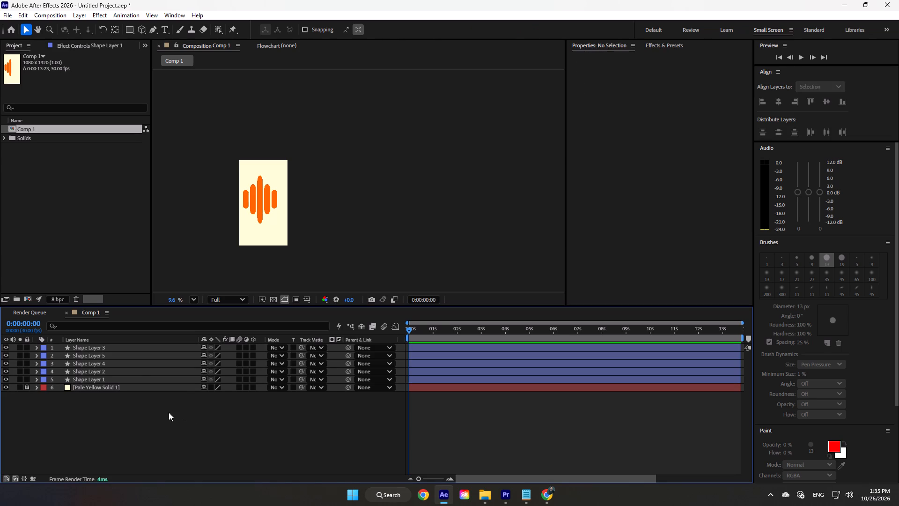
Pre-compose the five bar layers as Pre-comp 1, moving all attributes into the new composition.
left_click(137, 380)
left_click(134, 375, "ctrl")
left_click(134, 363, "ctrl")
left_click(135, 354, "ctrl")
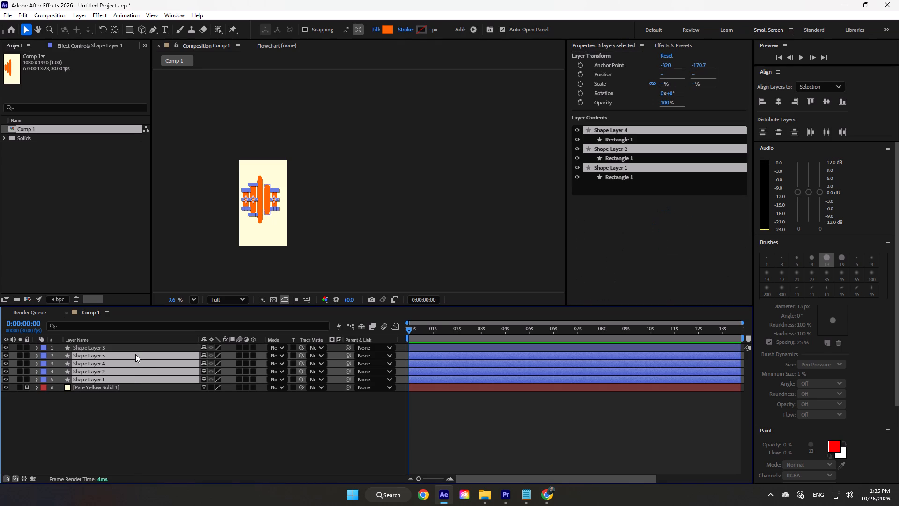
left_click(136, 345, "ctrl")
right_click(136, 345)
left_click(204, 275)
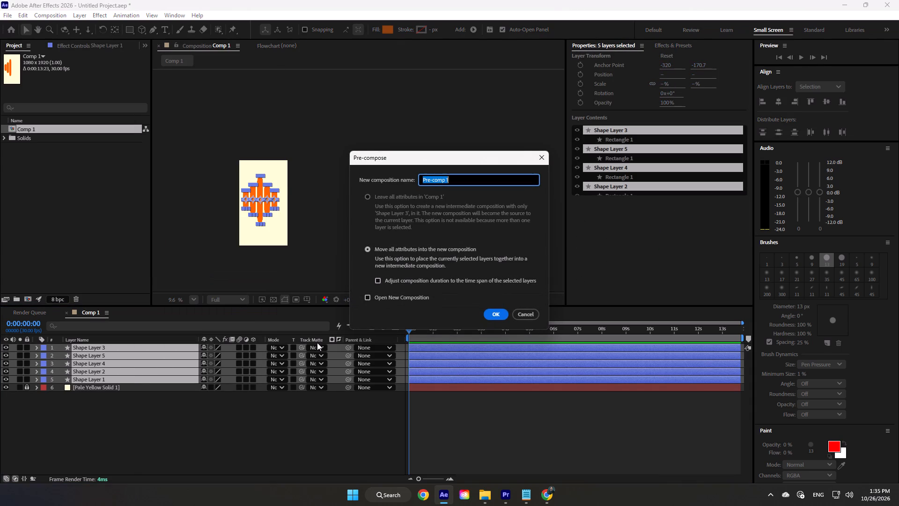
left_click(491, 307)
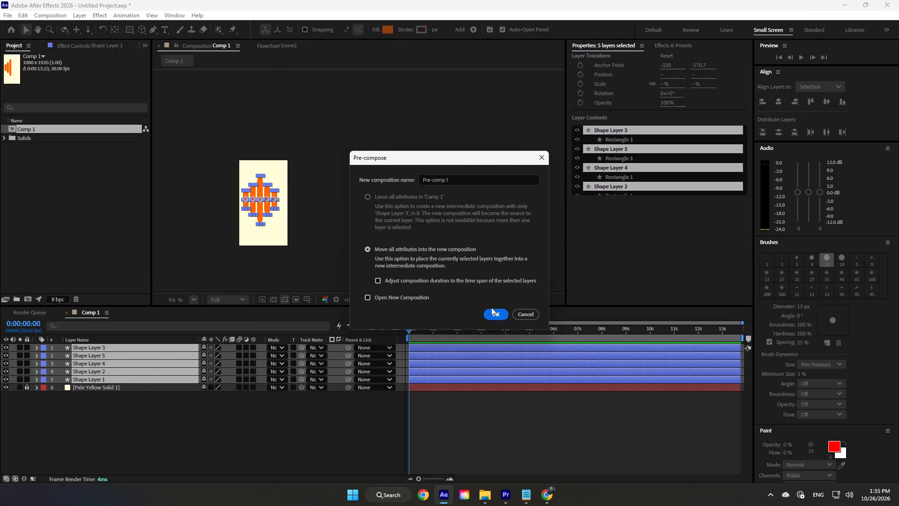
left_click(492, 308)
left_click(494, 315)
left_click(157, 471)
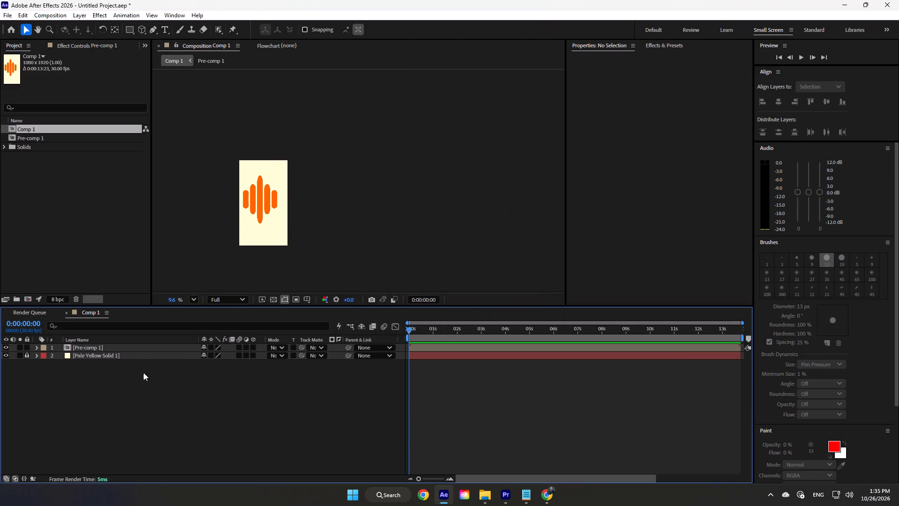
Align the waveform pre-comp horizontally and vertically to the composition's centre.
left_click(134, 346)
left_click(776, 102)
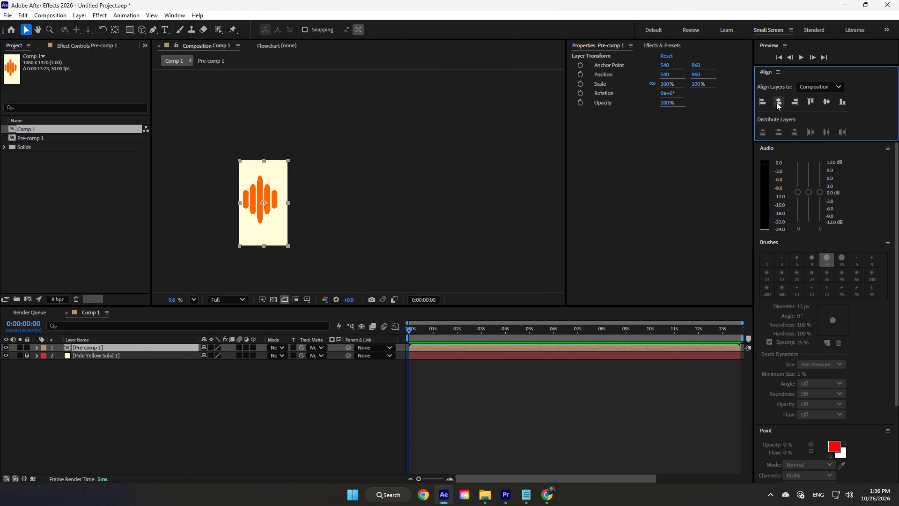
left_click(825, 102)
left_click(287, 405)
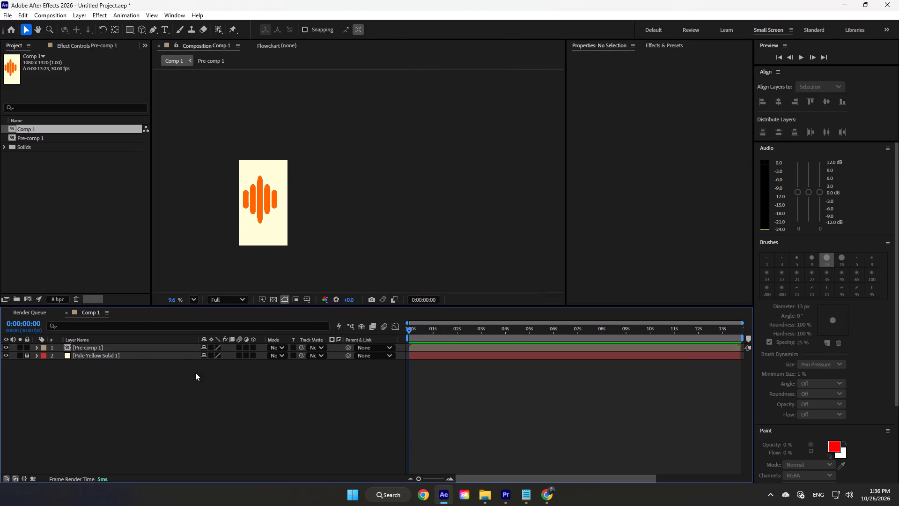
Move the waveform pre-comp right and down so the bars sit centred on the background, at a vertical position of 1020.
left_click(168, 349)
key("Right")
key("Right")
key("Right")
key("Right")
key("Right")
key("Right")
key("Right")
key("Right")
key("Right")
key("Right")
key("Right")
key("Right")
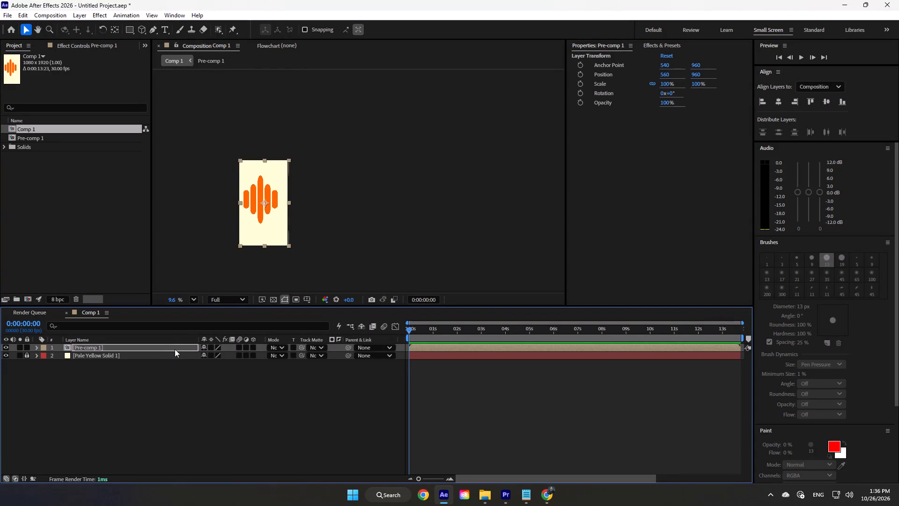
key("Left")
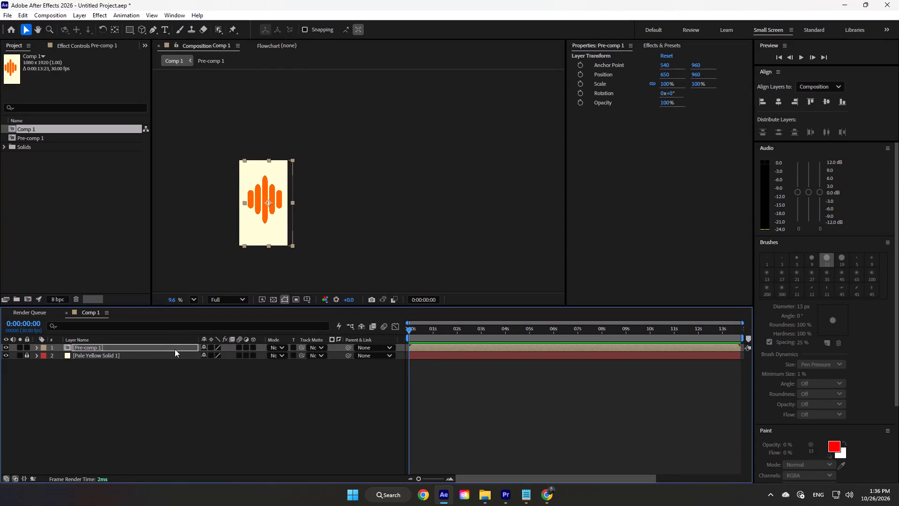
key("Left")
key("Left")
key("Down")
key("Down")
key("Down")
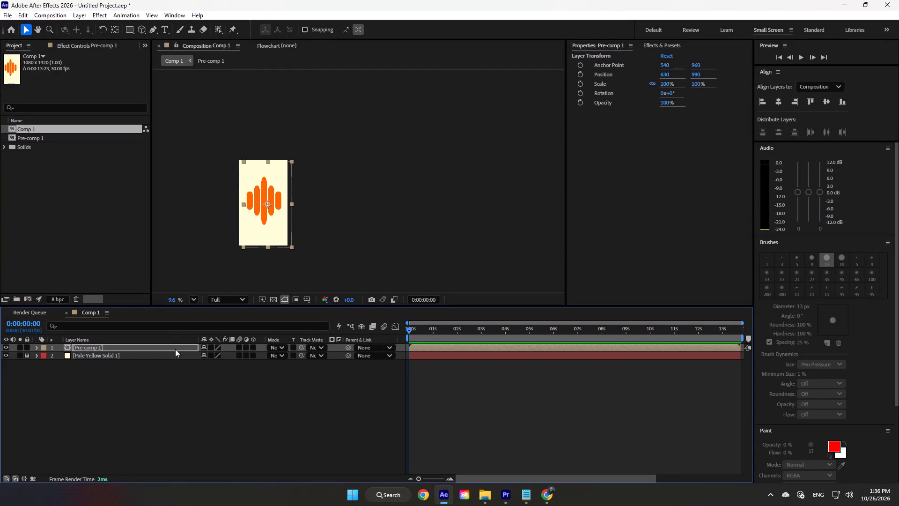
key("Down")
key("Down")
key("Down")
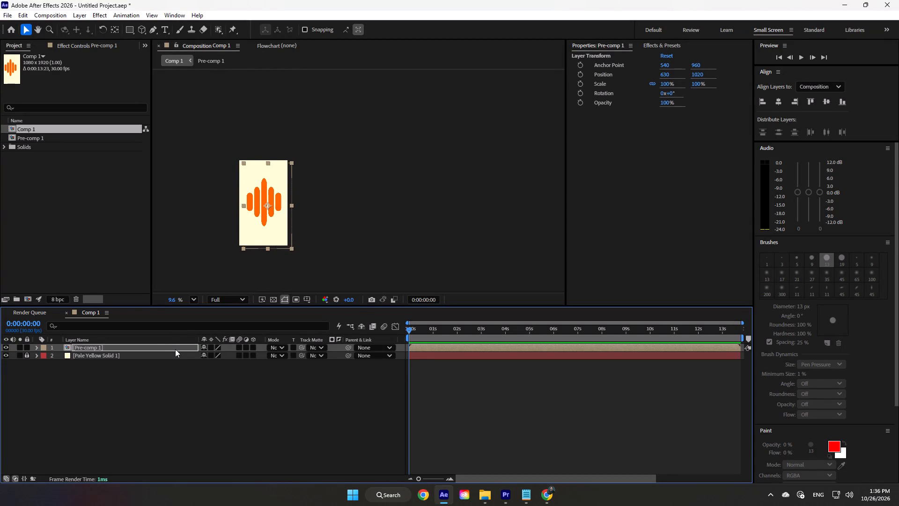
key("Left")
left_click(187, 414)
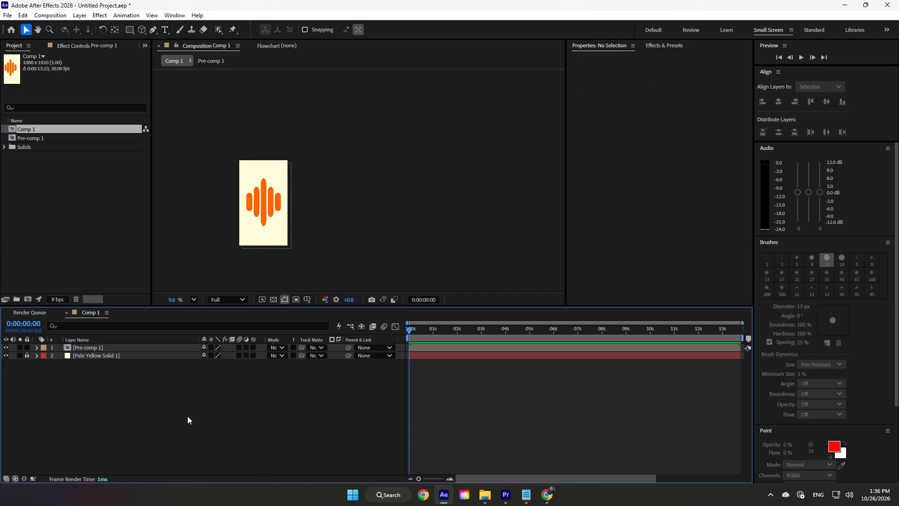
Open the waveform pre-comp for editing.
double_click(131, 346)
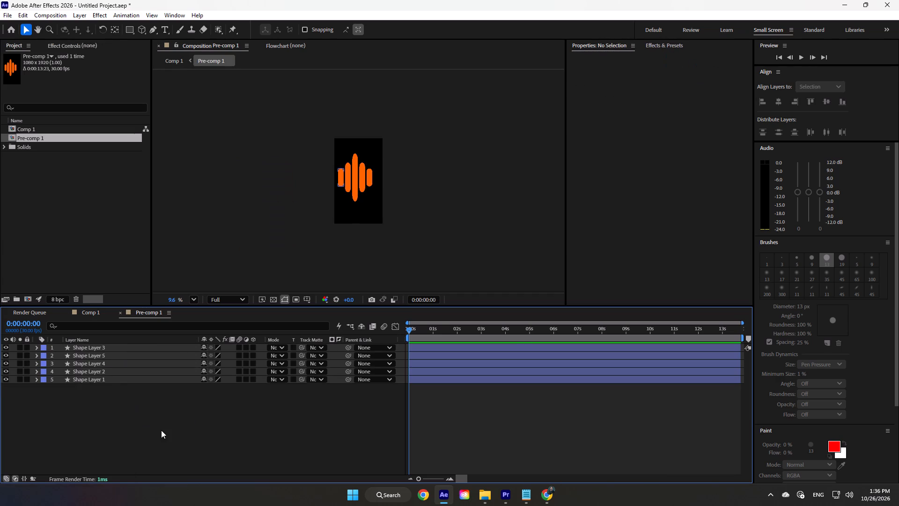
left_click(161, 430)
Move the floating browser video window down, away from the timeline's layer list.
left_click_drag(77, 409, 74, 473)
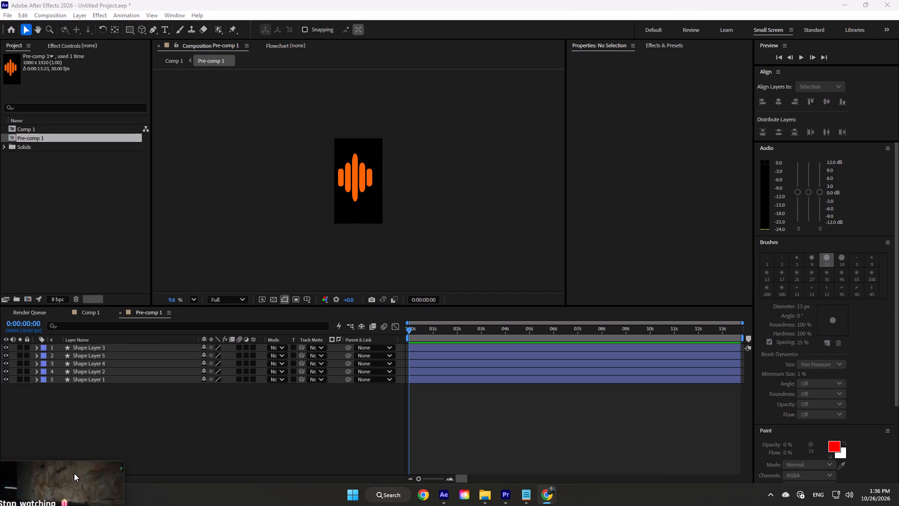
left_click_drag(74, 473, 82, 498)
left_click(229, 505)
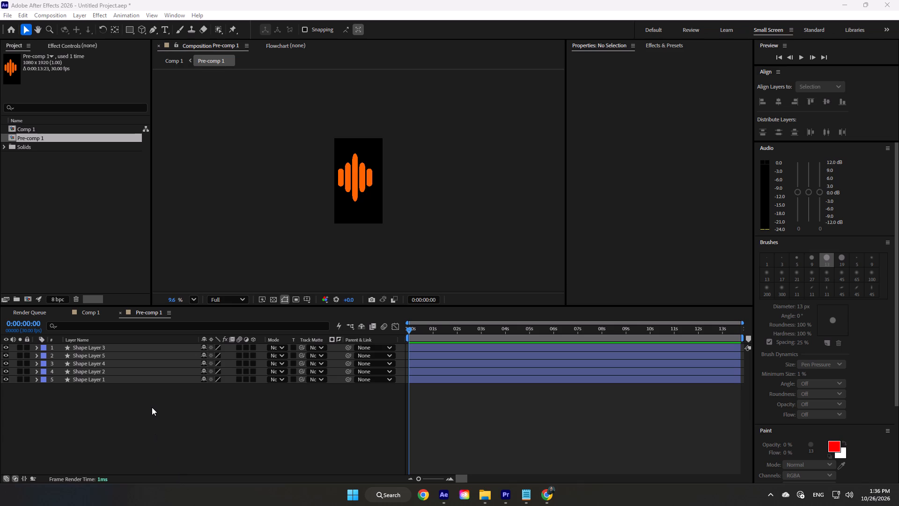
Reveal Scale on all five bar layers and unlink the width and height proportions on each one.
left_click_drag(113, 409, 158, 342)
key("s")
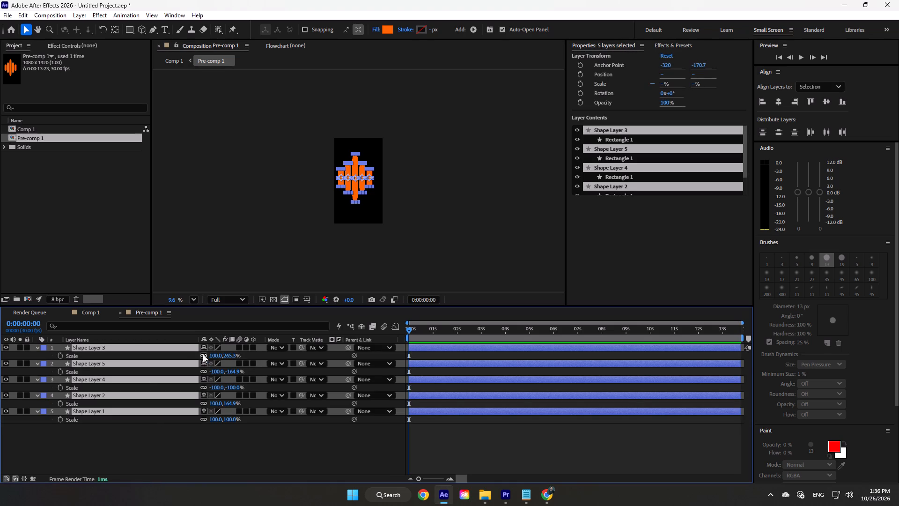
left_click(203, 354)
left_click(203, 368)
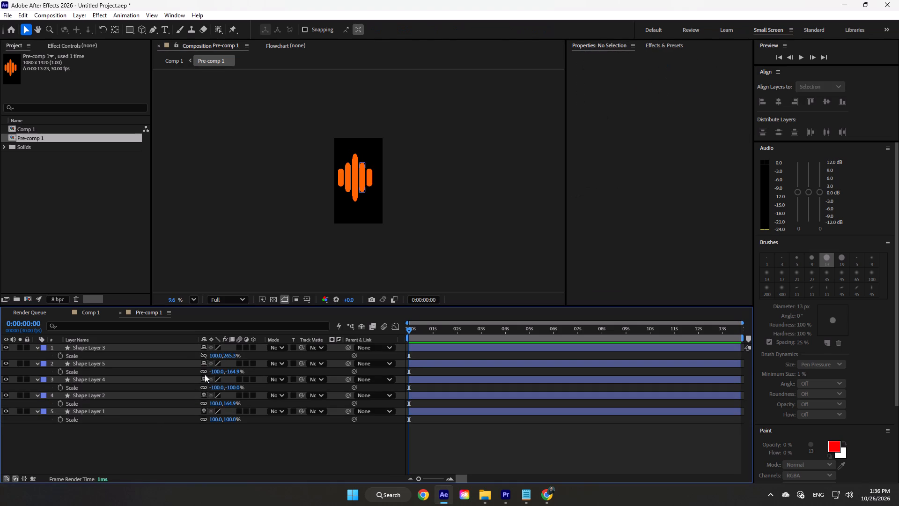
left_click(205, 391)
left_click(205, 387)
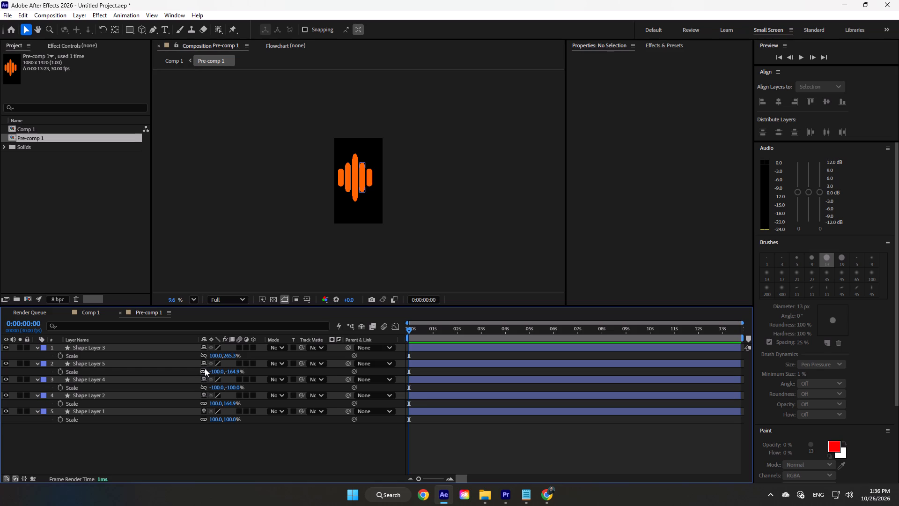
left_click(205, 368)
left_click(205, 405)
left_click(205, 419)
Set starting Scale keyframes on all five bar layers together at 0 seconds.
left_click_drag(139, 436, 136, 345)
left_click(229, 355)
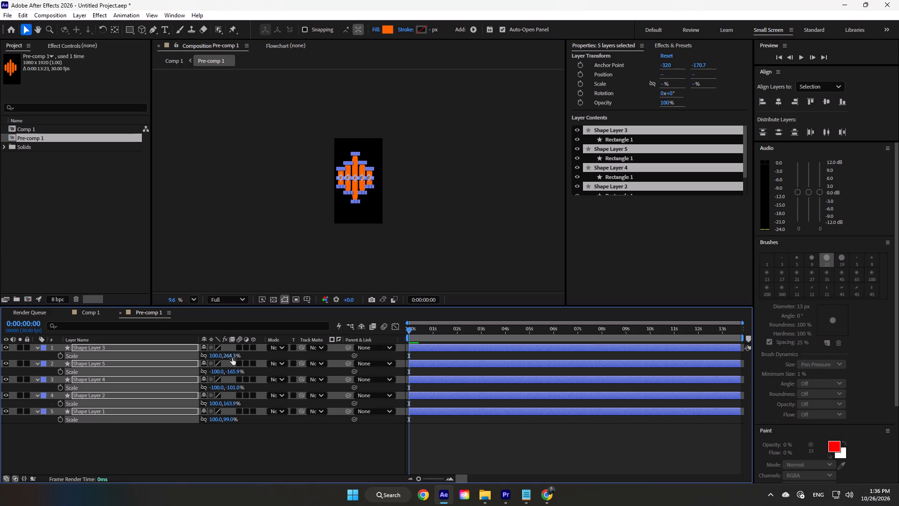
key("ctrl+z")
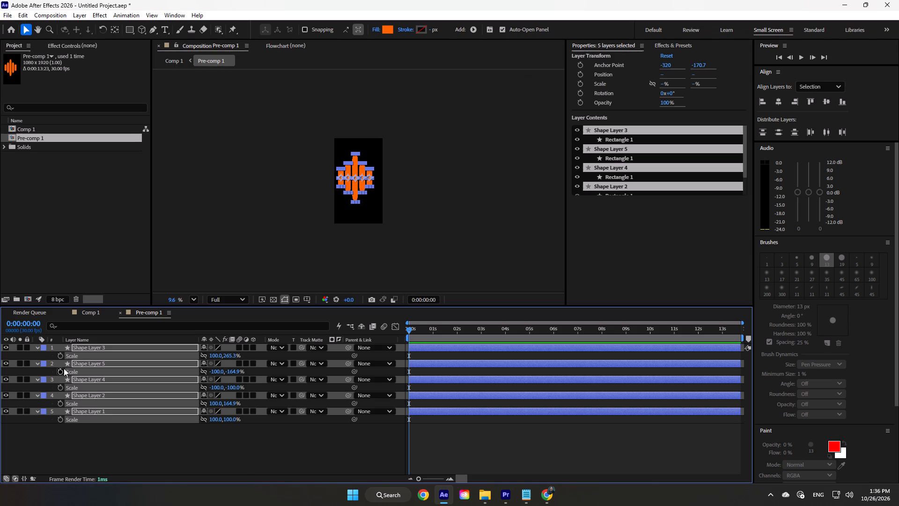
left_click(59, 353)
At 0:00:01:01, raise the vertical scale values of all five bars together, bringing the tallest bar to about 307%.
left_click_drag(411, 328, 424, 329)
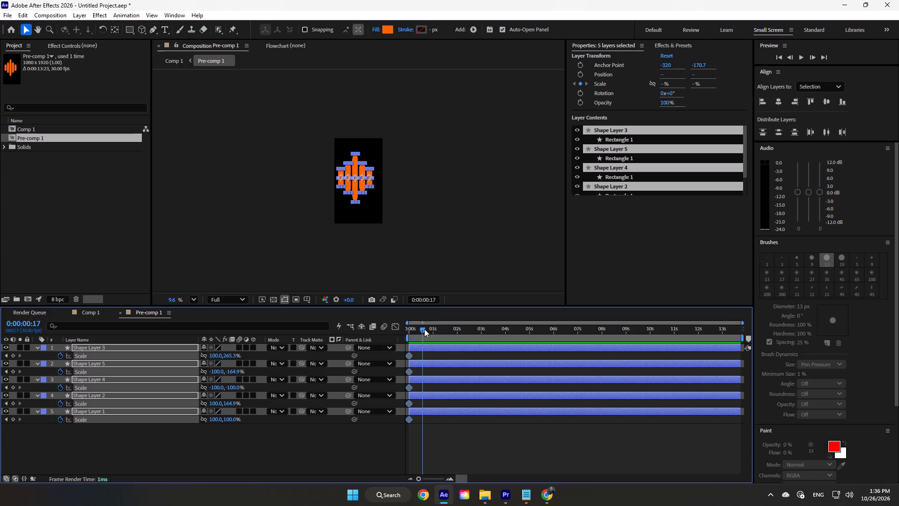
left_click_drag(424, 329, 435, 333)
left_click_drag(232, 353, 247, 353)
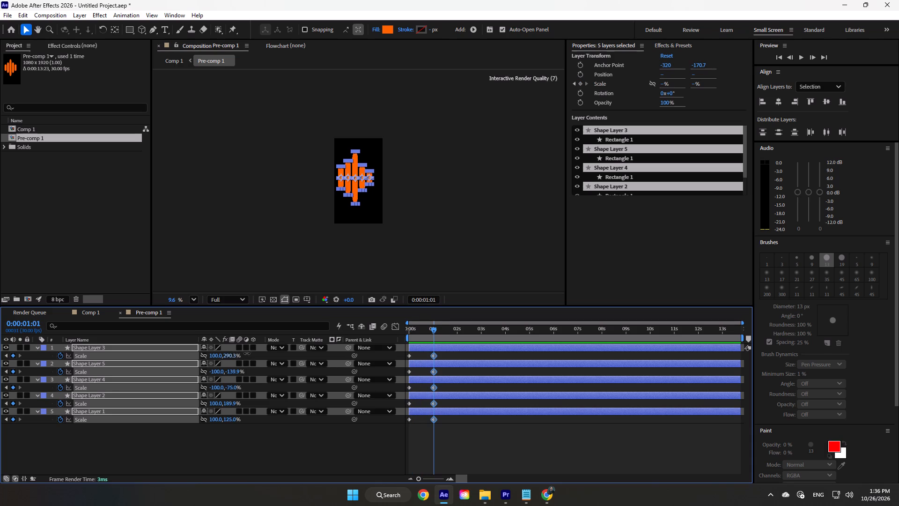
left_click_drag(247, 353, 250, 355)
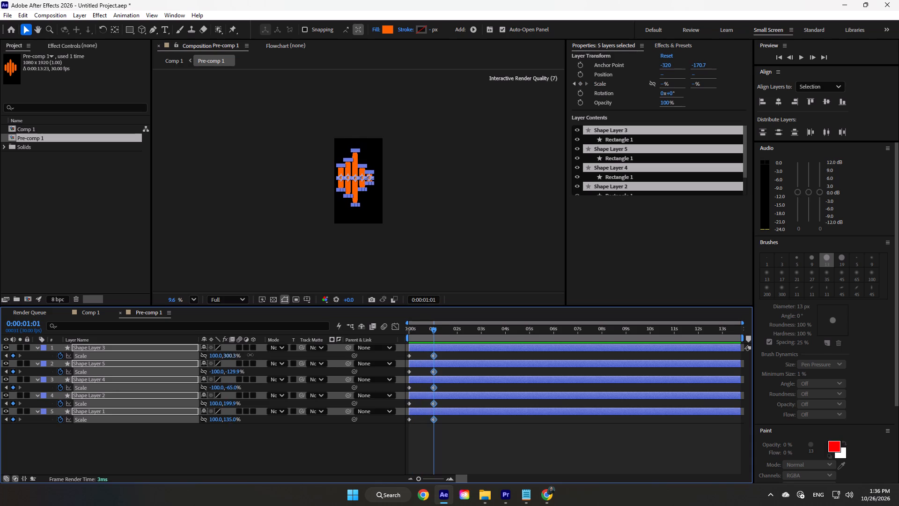
left_click_drag(250, 355, 256, 357)
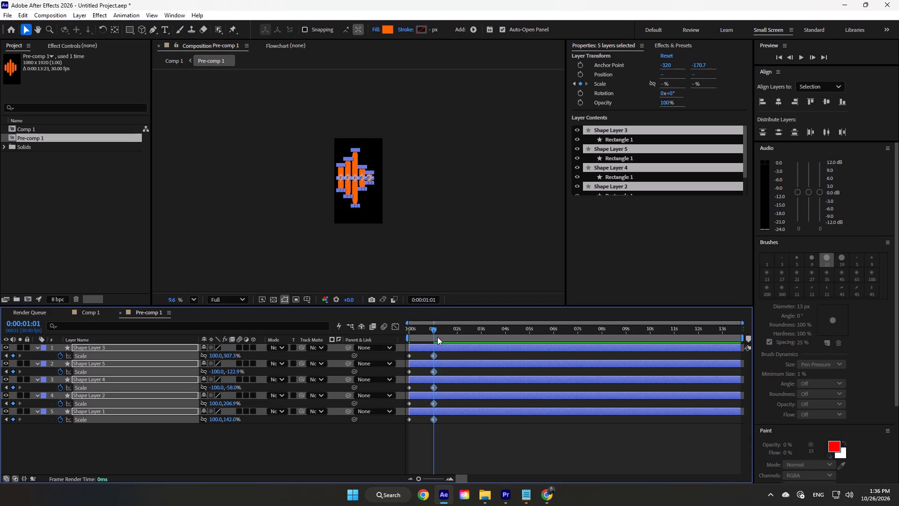
At 0:00:02:00, lower the vertical scale values of all five bars together, bringing the tallest bar to about 199%.
left_click_drag(433, 332, 456, 331)
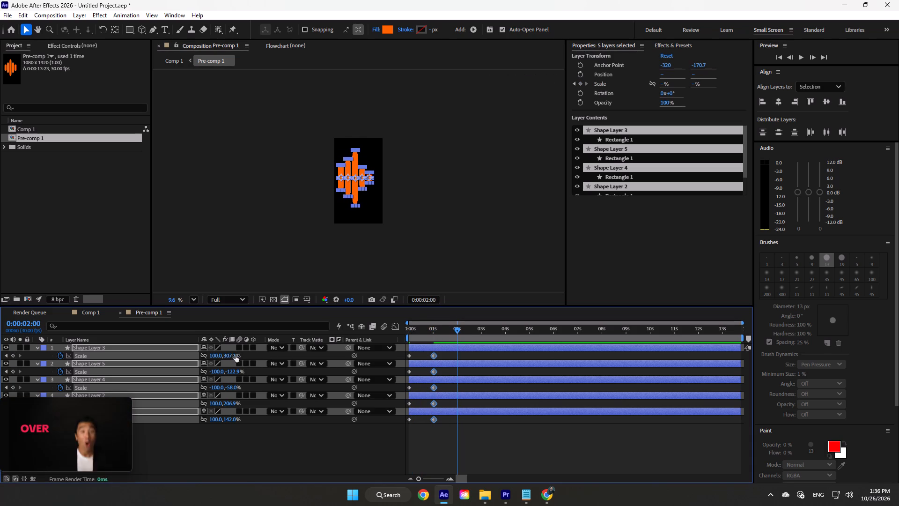
left_click_drag(236, 355, 187, 357)
left_click(127, 403)
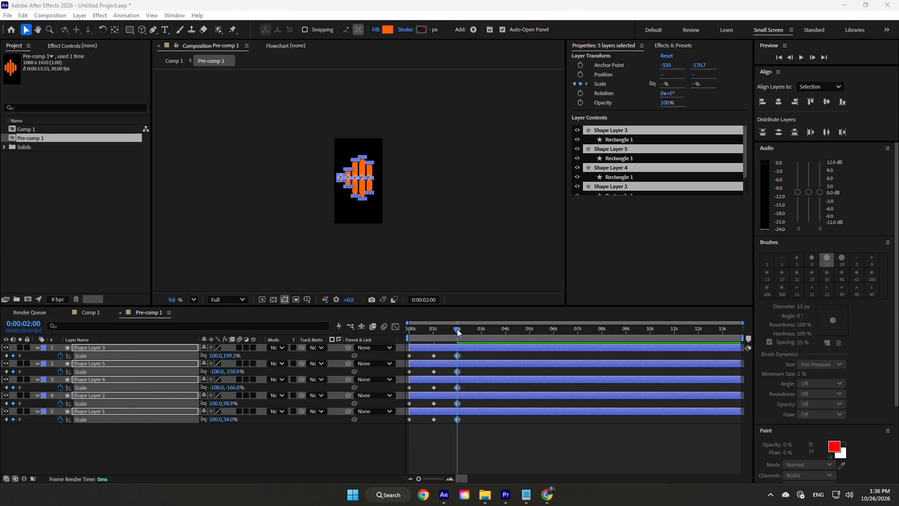
At 0:00:03:00, raise the vertical scale values of all five bars together, bringing Shape Layer 3 to about 298%.
left_click_drag(457, 329, 481, 334)
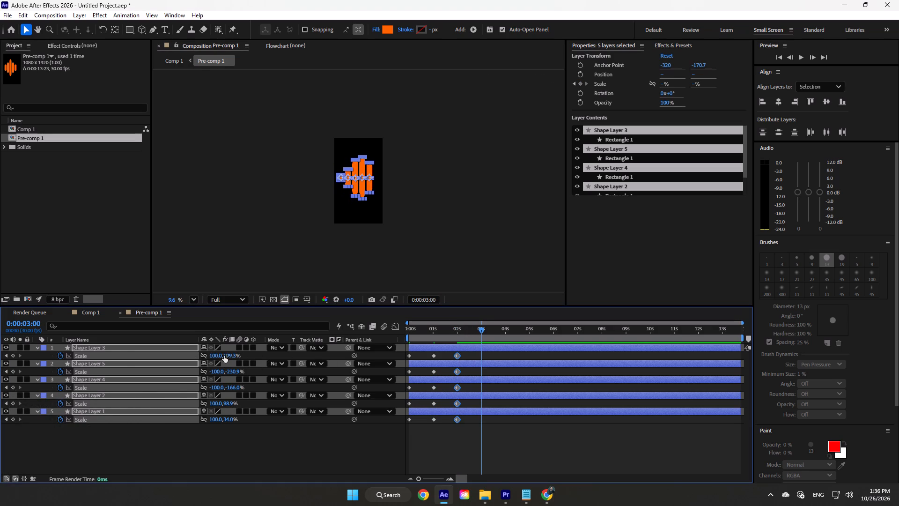
left_click_drag(227, 355, 259, 353)
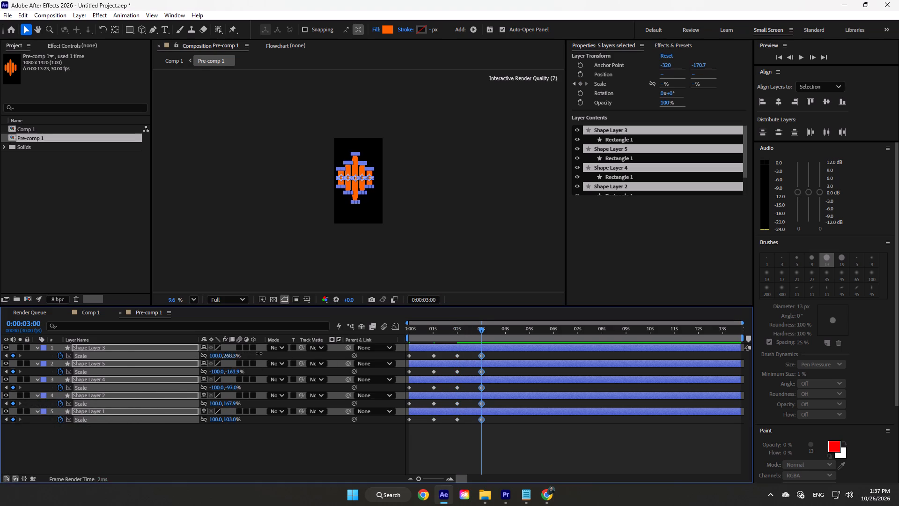
left_click_drag(259, 353, 273, 354)
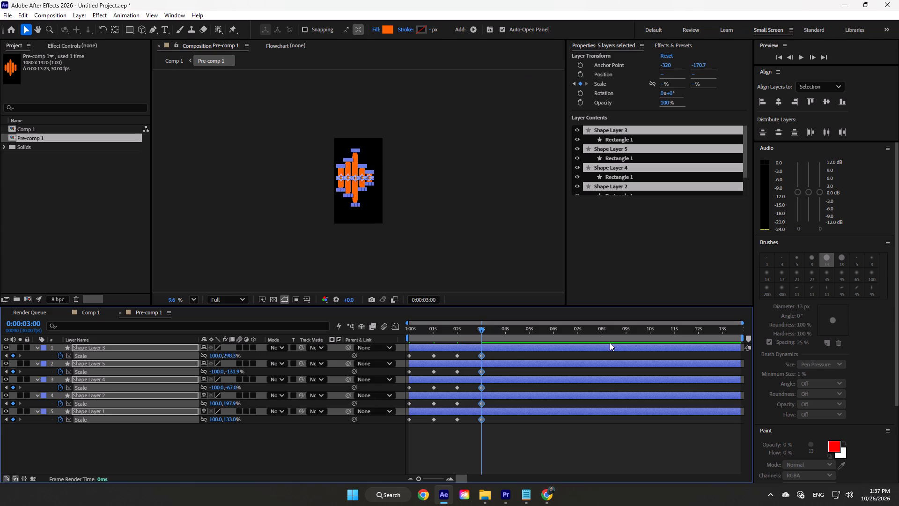
At 0:00:04:00, lower the vertical scale values of all five bars together, bringing Shape Layer 3 to about 216%.
left_click(507, 331)
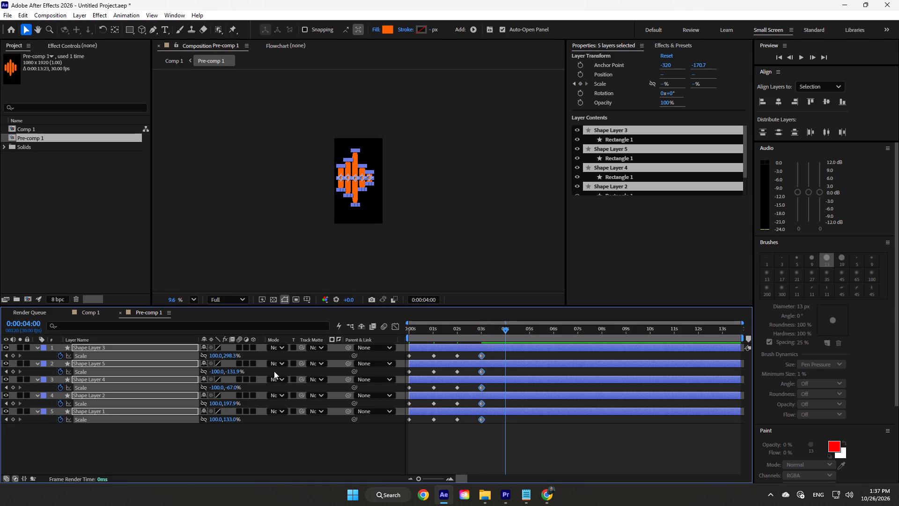
left_click_drag(232, 356, 198, 356)
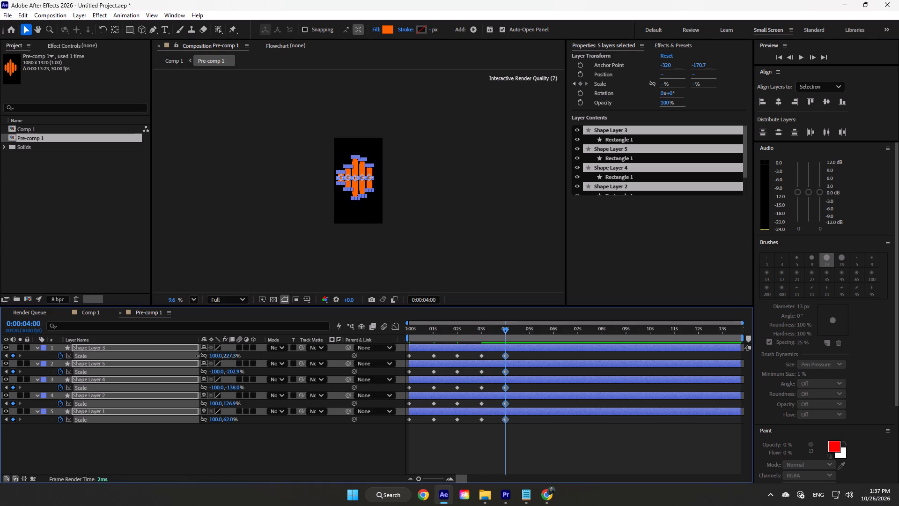
left_click_drag(198, 356, 193, 356)
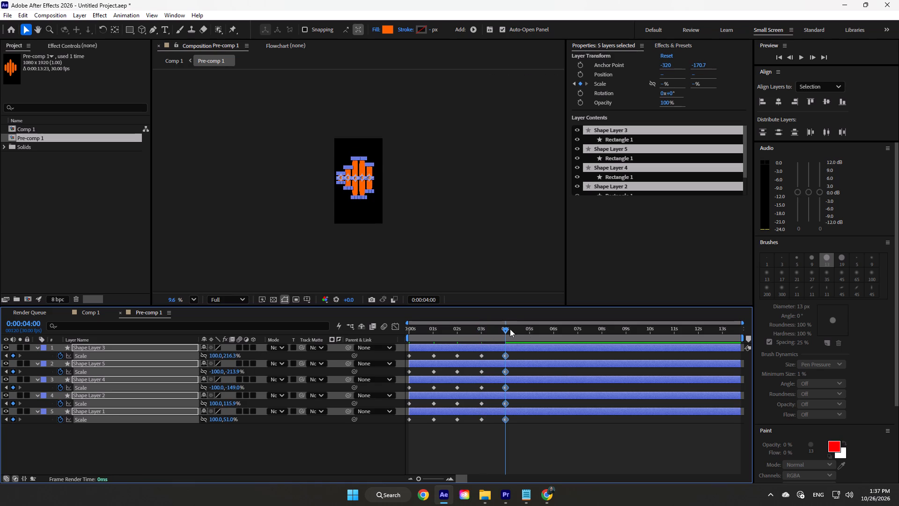
At 0:00:05:00, raise the vertical scale values of all five bars together, bringing Shape Layer 3 to about 324%.
left_click_drag(510, 328, 529, 328)
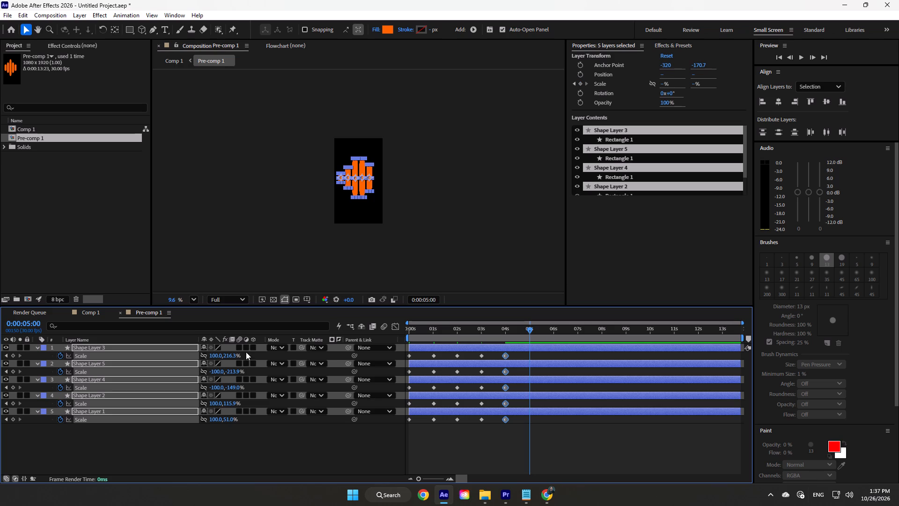
left_click_drag(225, 357, 256, 356)
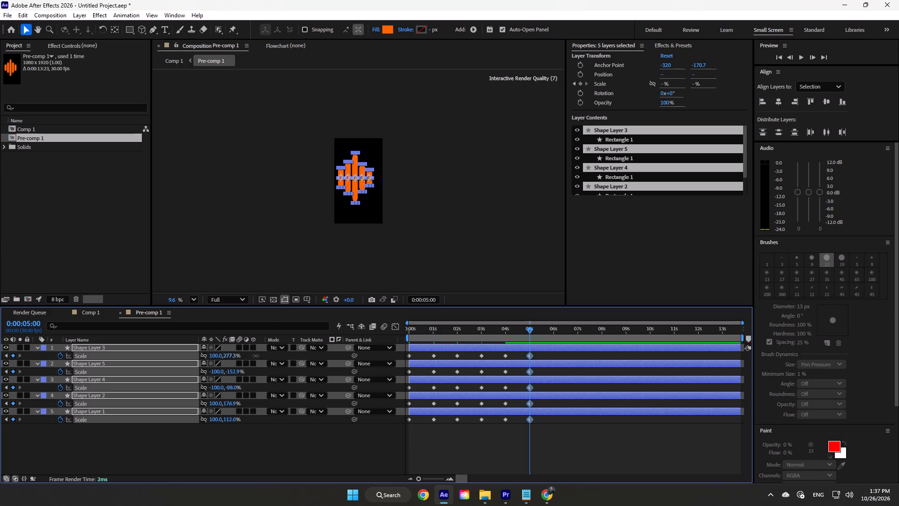
left_click_drag(256, 356, 273, 354)
At 0:00:06:00, lower the vertical scale values of all five bars together, bringing Shape Layer 3 to about 160%.
left_click_drag(531, 327, 547, 330)
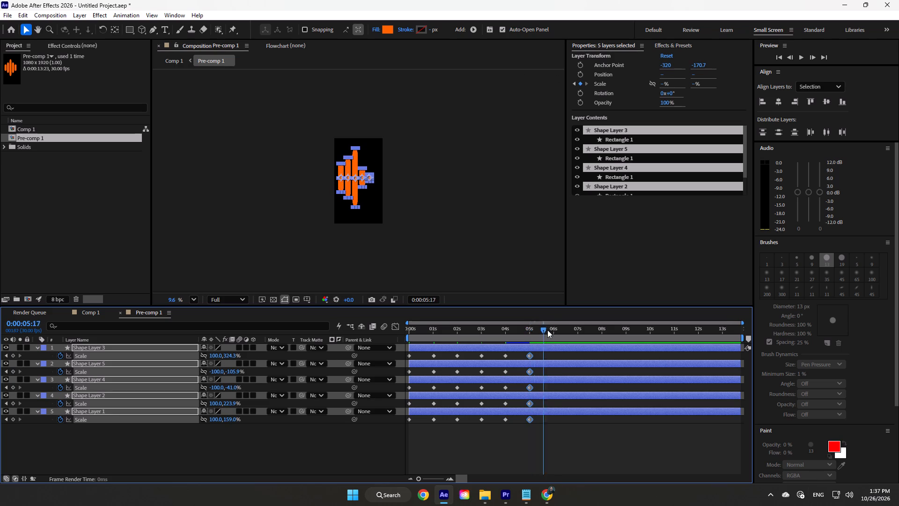
left_click_drag(547, 330, 555, 331)
left_click_drag(230, 357, 199, 350)
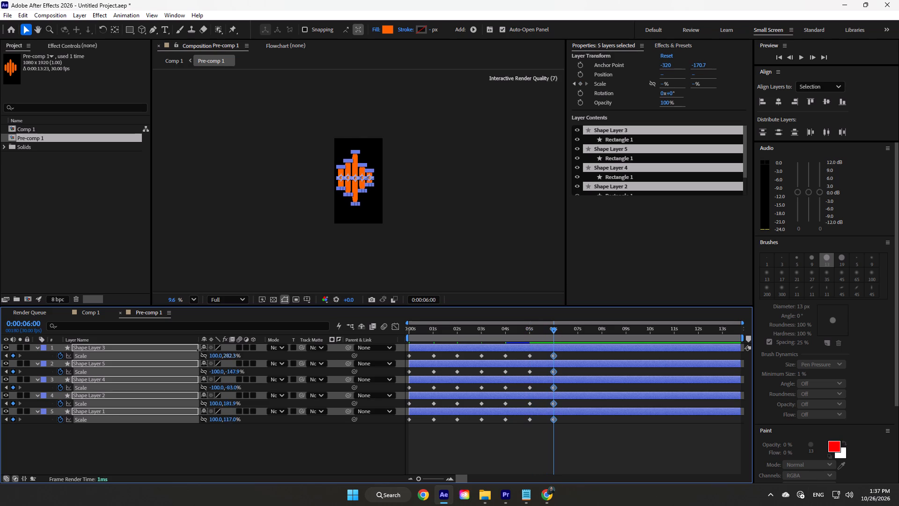
left_click_drag(199, 350, 138, 342)
Apply Easy Ease to all Scale keyframes on the five bar layers.
left_click(584, 451)
left_click_drag(589, 457, 403, 375)
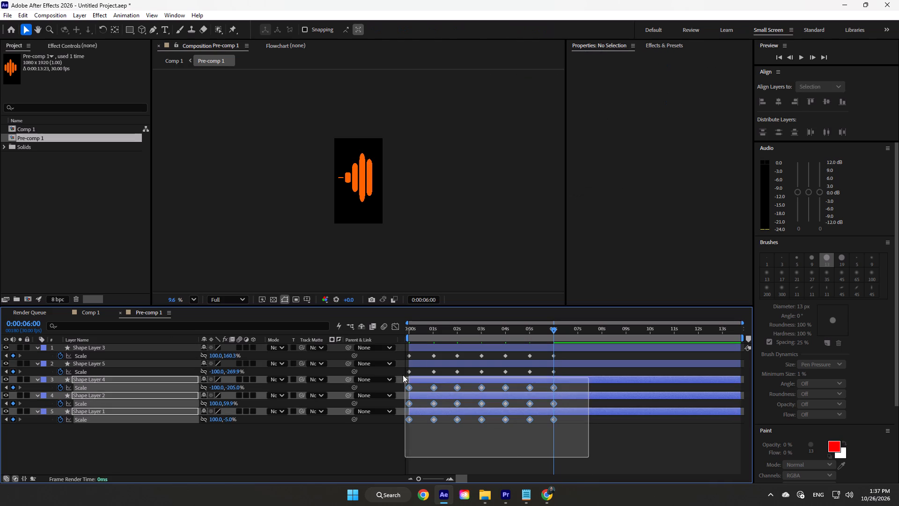
left_click_drag(403, 375, 400, 352)
key("F9")
left_click(490, 464)
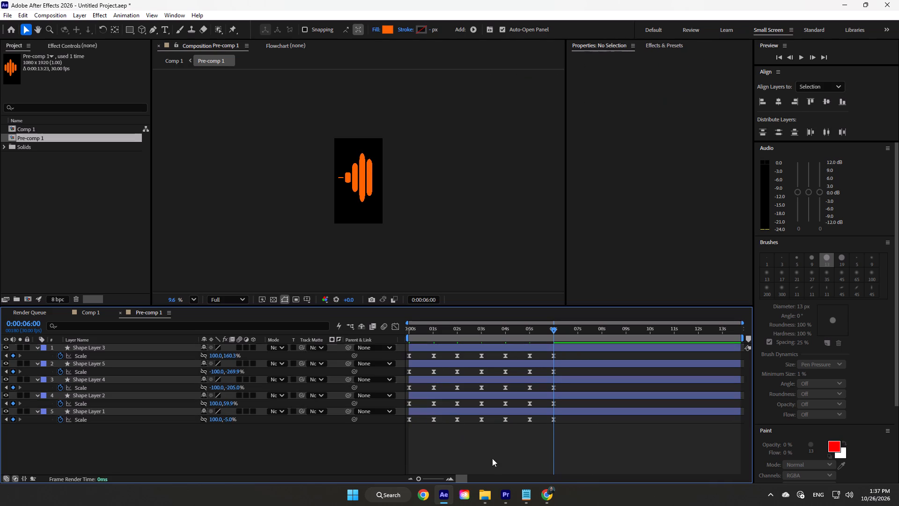
Preview the waveform animation in Comp 1 from the beginning.
left_click(99, 313)
left_click_drag(546, 326, 312, 356)
key("space")
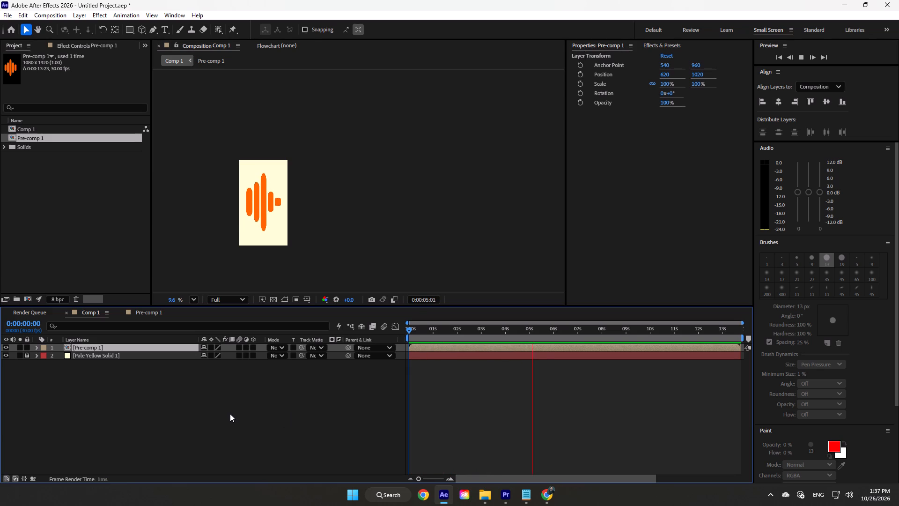
key("space")
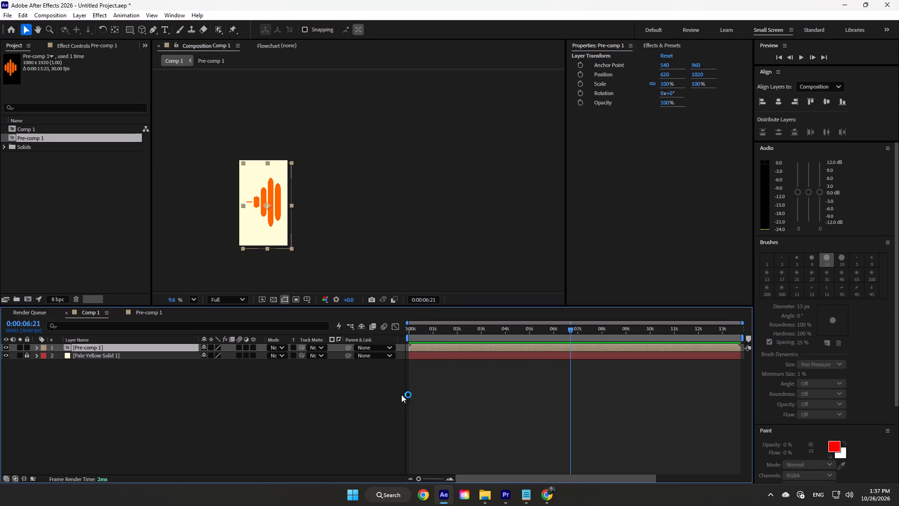
In Pre-comp 1, raise all five bars' vertical scale at the 0:00:06:00 keyframes, bringing Shape Layer 3 to about 229%.
left_click(159, 313)
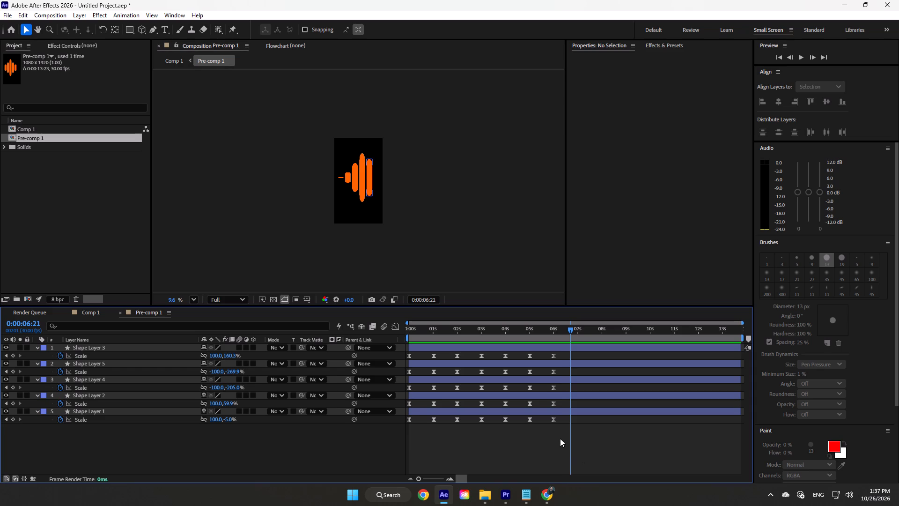
left_click_drag(561, 440, 552, 346)
left_click_drag(574, 327, 555, 327)
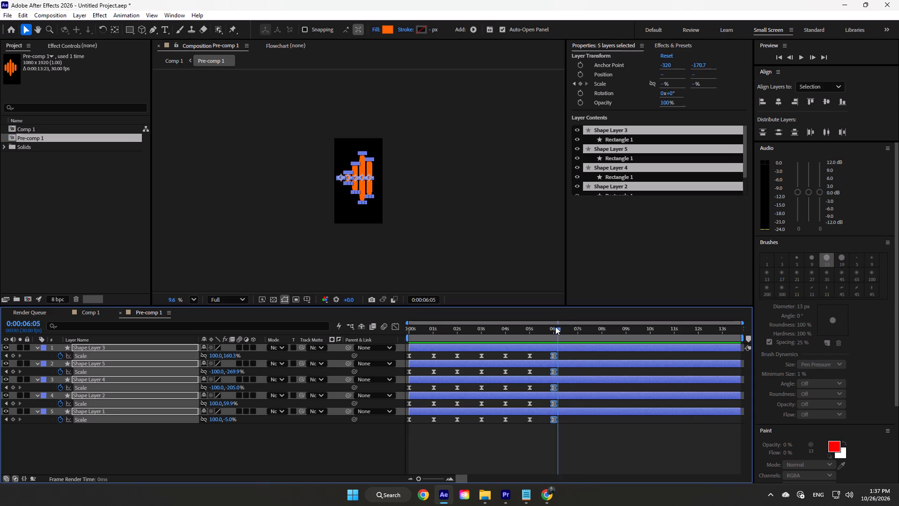
left_click_drag(555, 327, 553, 327)
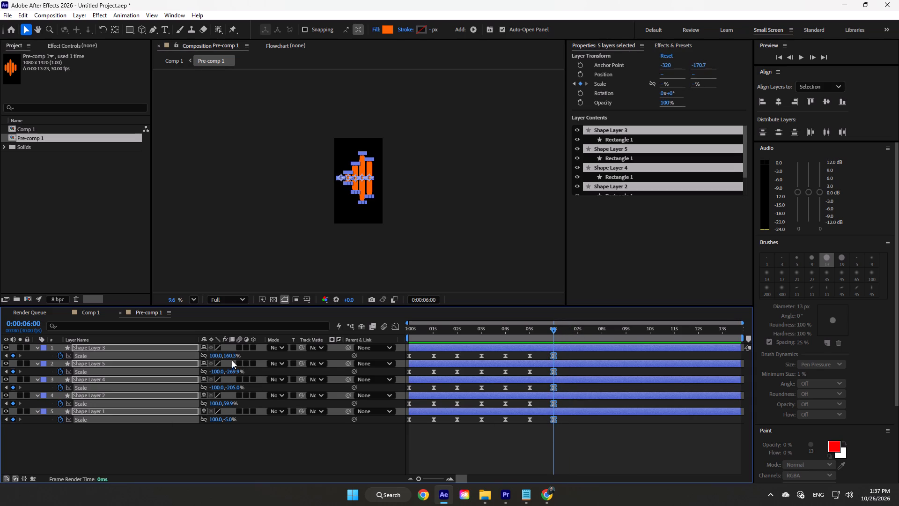
left_click_drag(230, 356, 248, 357)
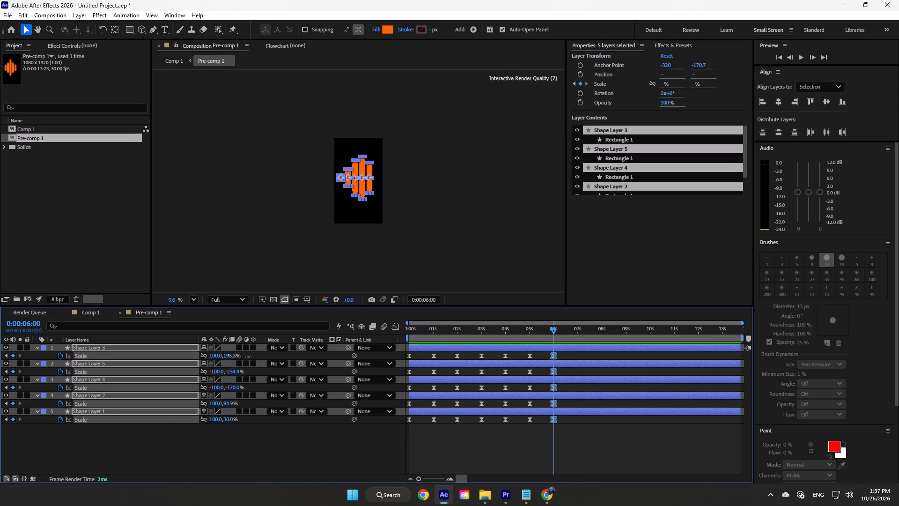
left_click_drag(248, 357, 260, 353)
left_click(234, 439)
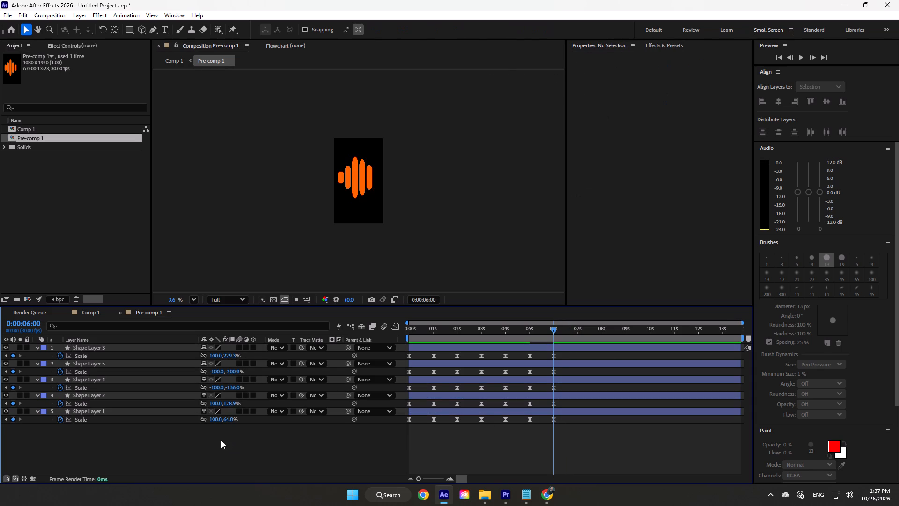
Preview the adjusted waveform animation in Comp 1 from the beginning and return to 0 seconds.
left_click(102, 313)
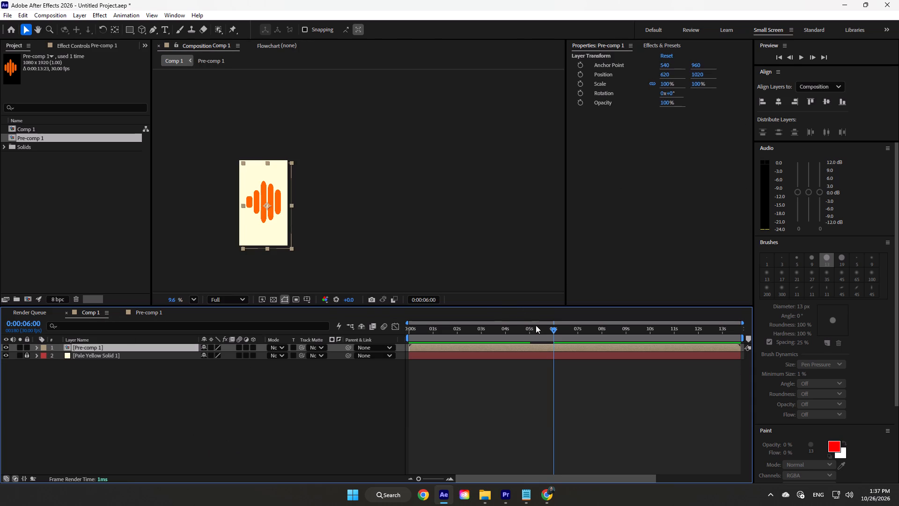
left_click_drag(543, 328, 369, 352)
key("space")
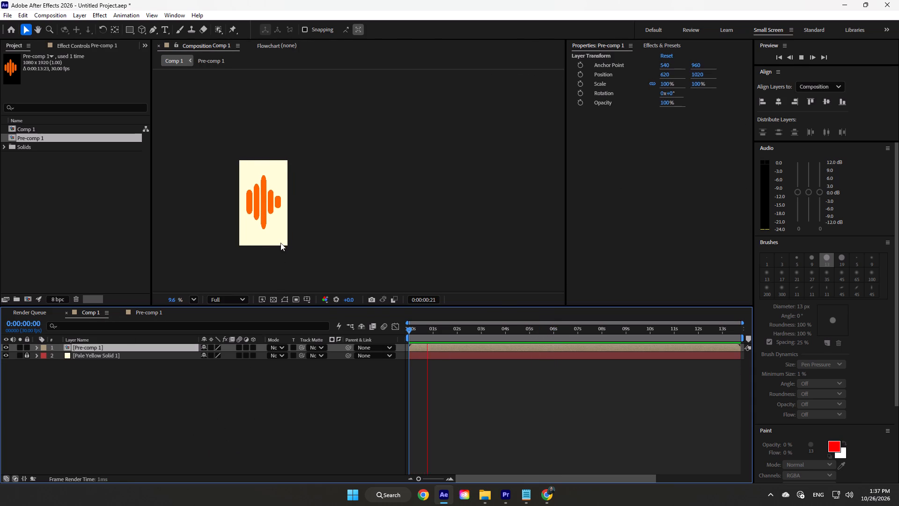
scroll(280, 243, "down", 1)
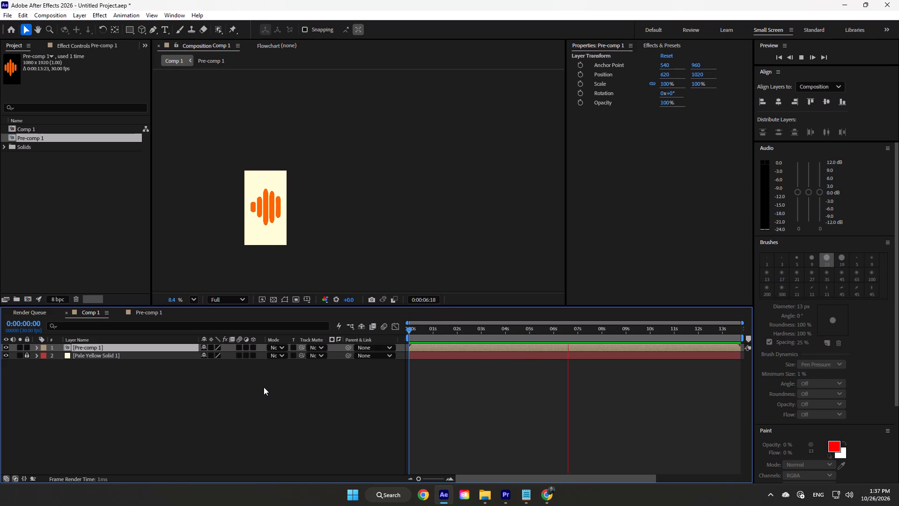
key("space")
left_click_drag(575, 330, 354, 365)
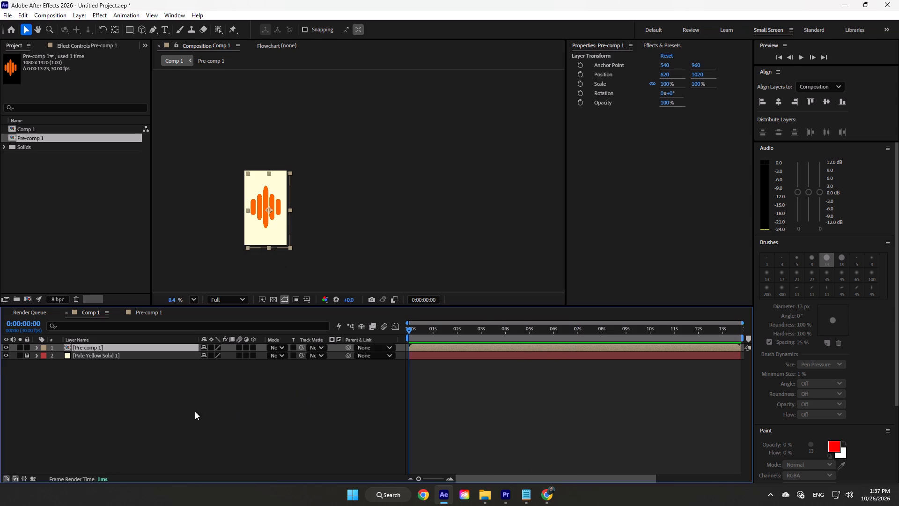
Hide the Pre-comp 1 layer in Comp 1.
left_click(137, 406)
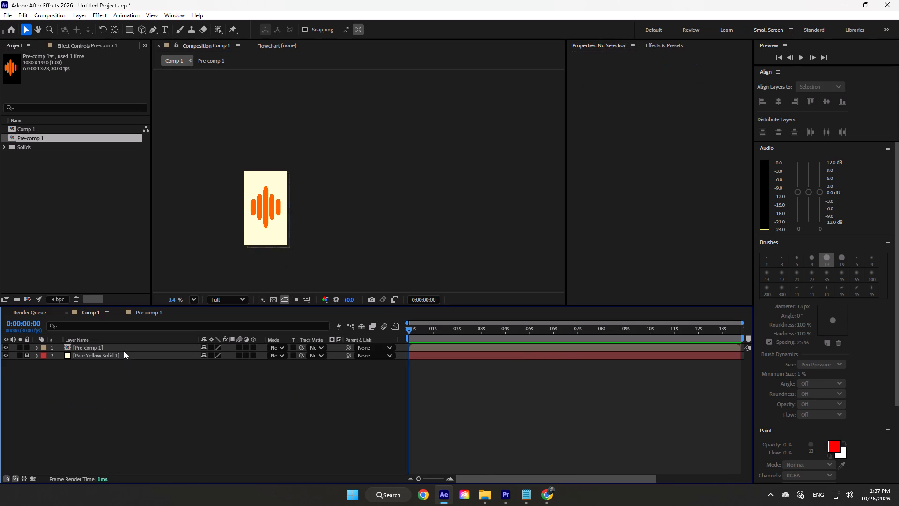
left_click(6, 346)
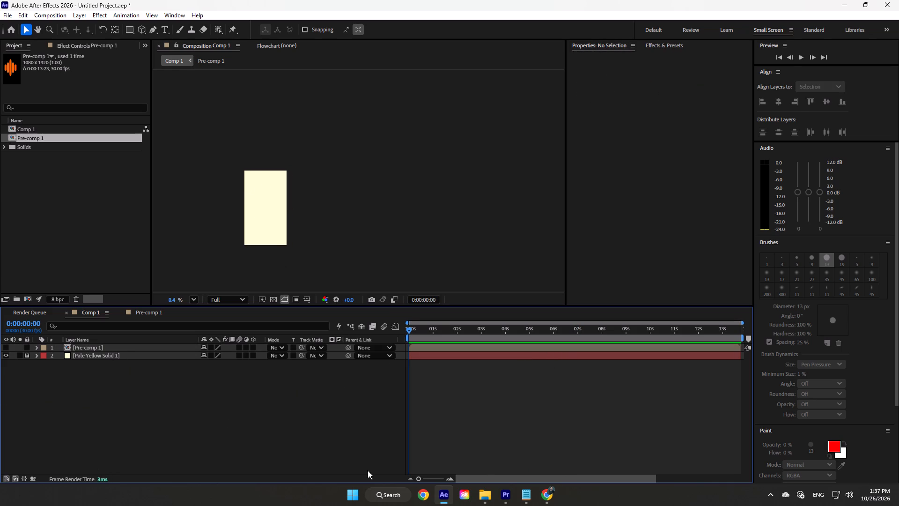
Draw an orange circle about 740 px across near the centre of Comp 1 with the Ellipse tool.
left_click(133, 35)
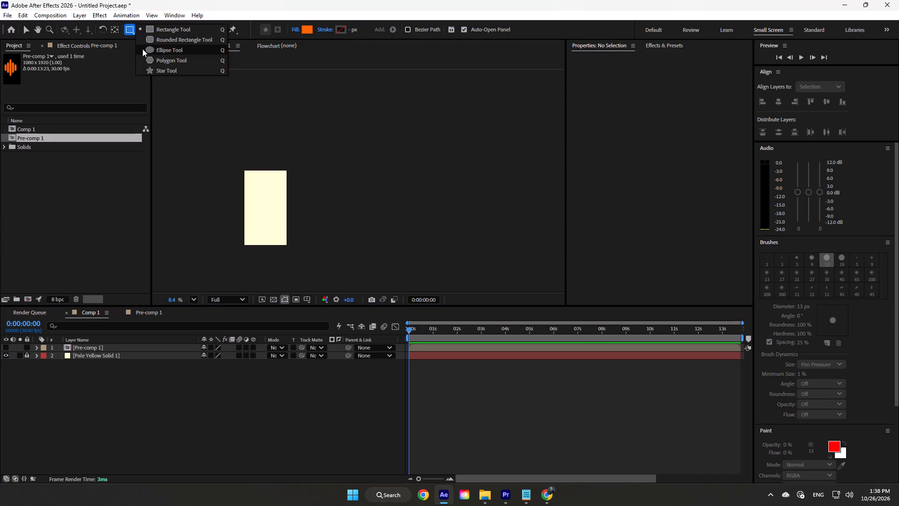
left_click(142, 49)
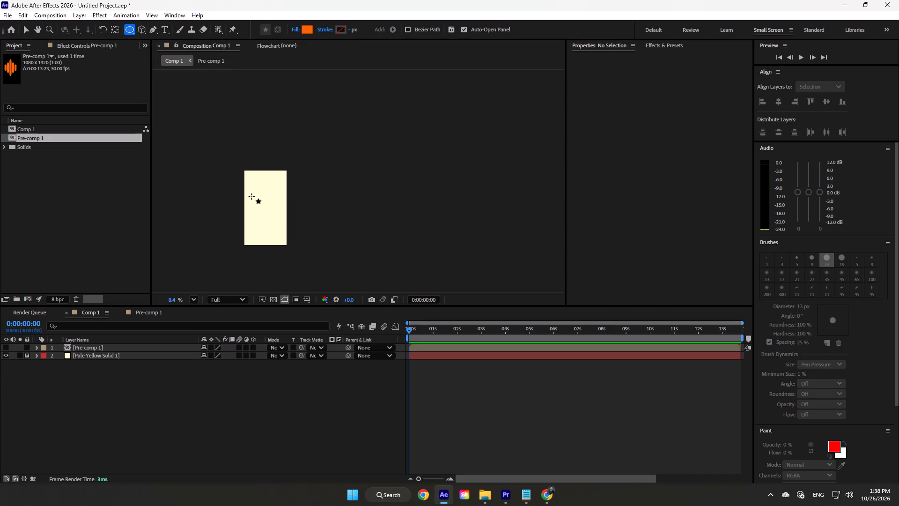
left_click_drag(251, 196, 277, 223, "shift")
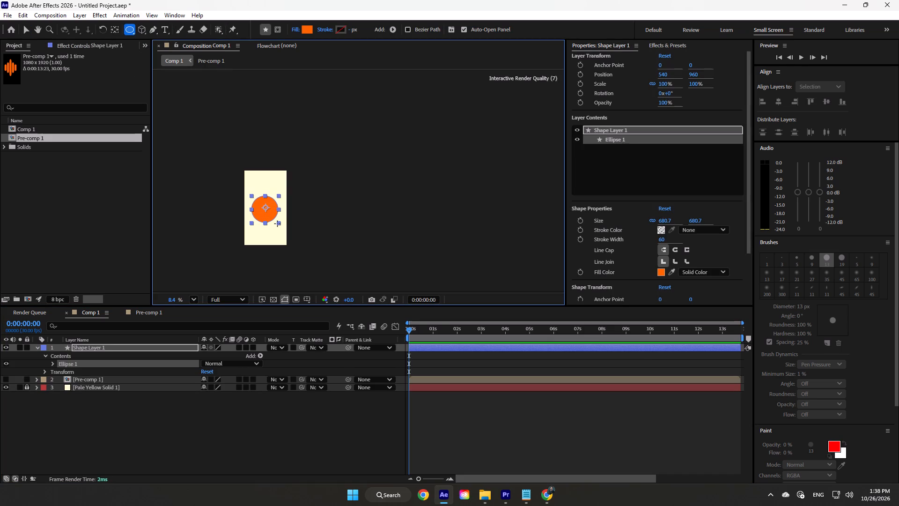
left_click_drag(277, 223, 279, 225, "shift")
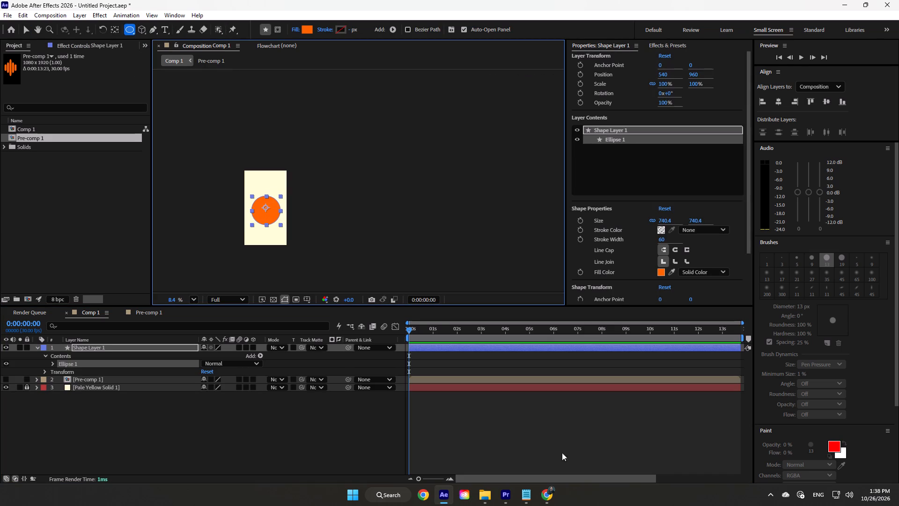
left_click(37, 349)
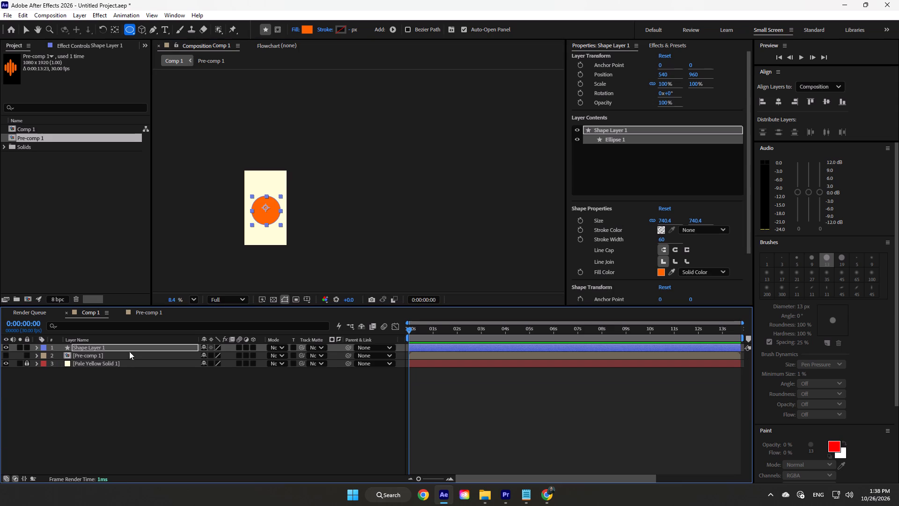
Give the circle a solid stroke in orange FF6C00, sampled from its own fill.
left_click(330, 31)
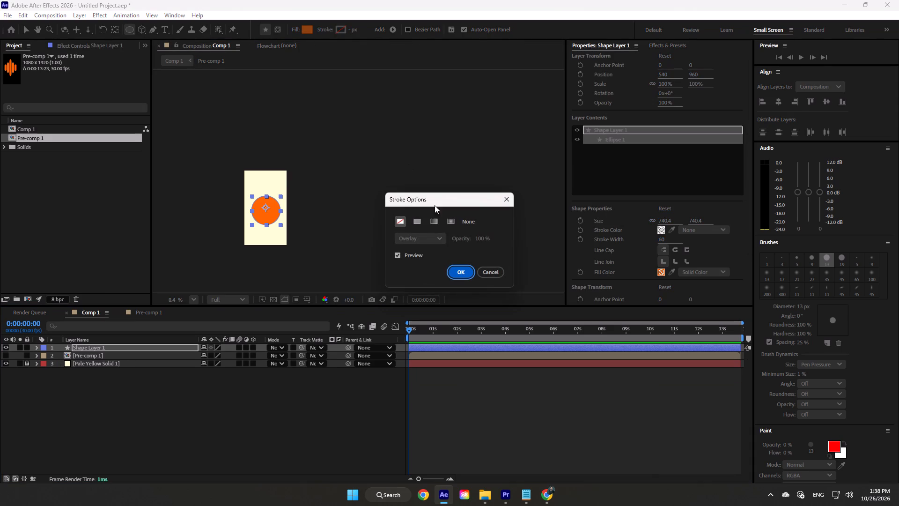
left_click(419, 219)
left_click(453, 272)
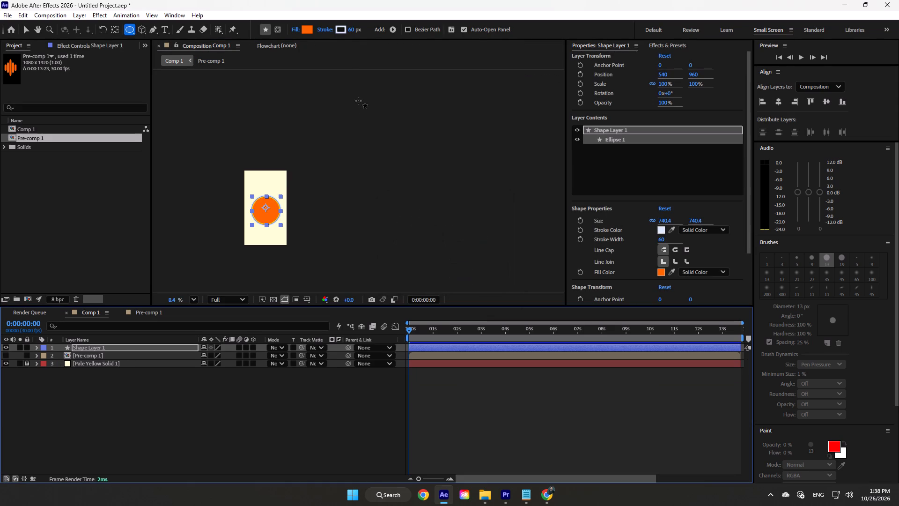
left_click(338, 34)
left_click(339, 33)
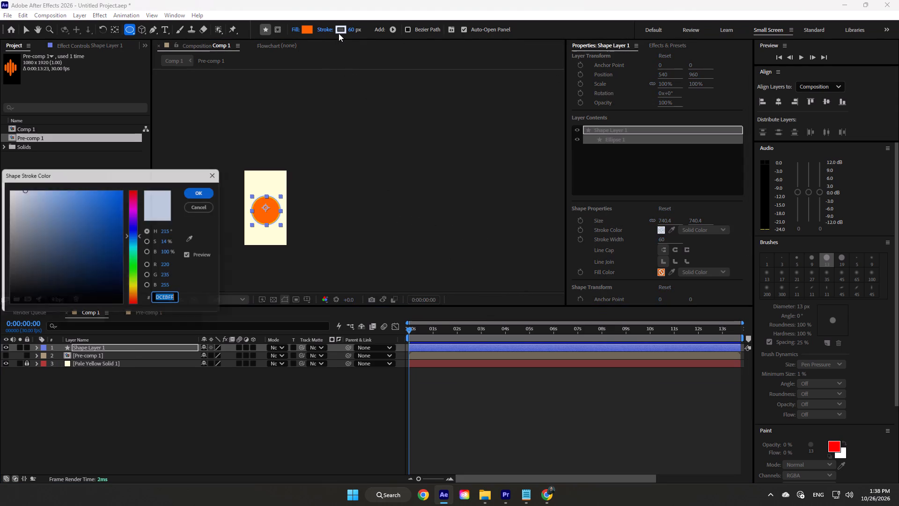
left_click(195, 238)
left_click(274, 211)
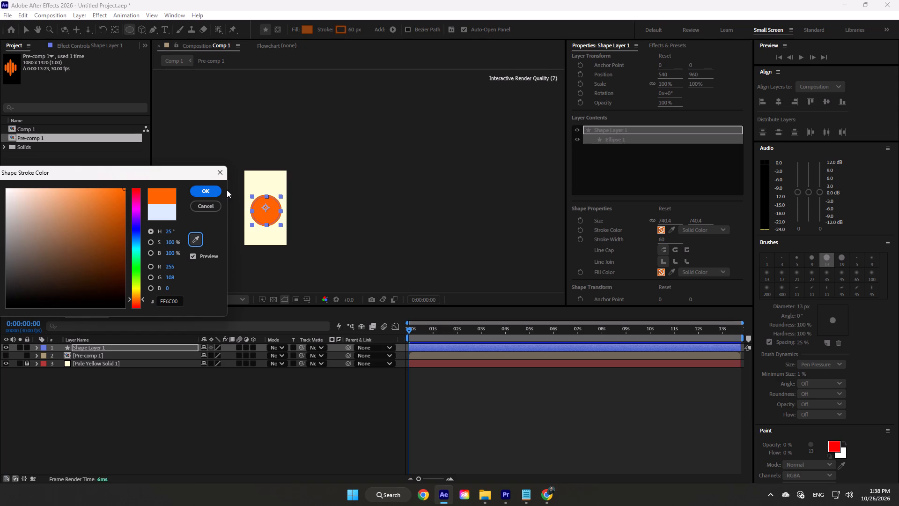
left_click(211, 194)
Turn the circle into an outline by removing its fill and setting the stroke width to 27 px.
left_click(293, 29)
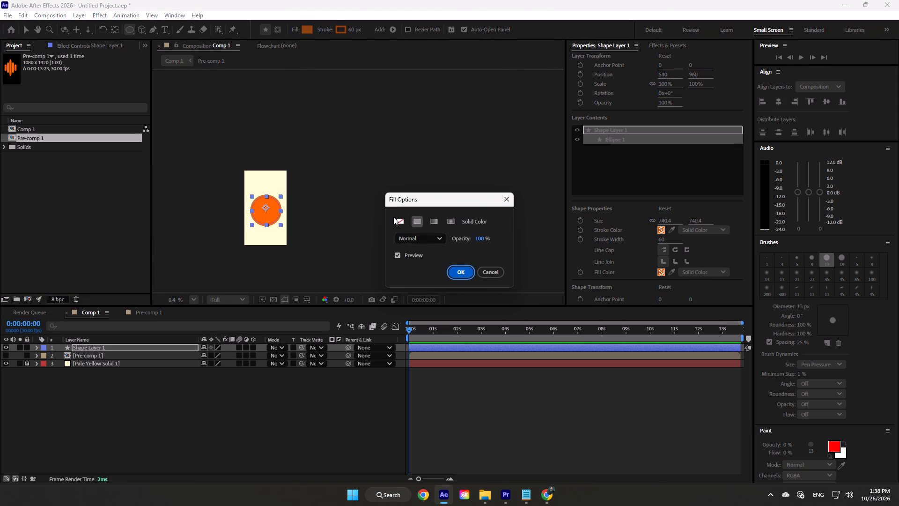
left_click(401, 220)
left_click(455, 272)
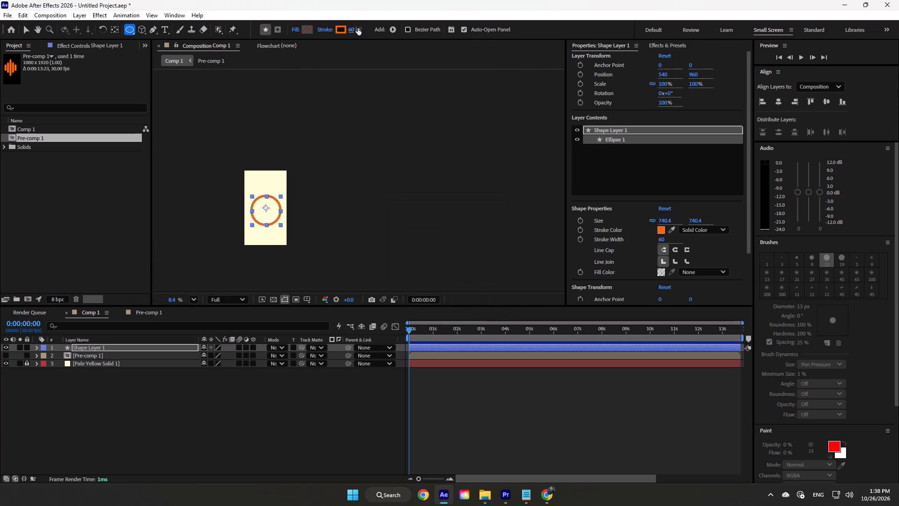
left_click_drag(354, 29, 341, 33)
left_click(68, 387)
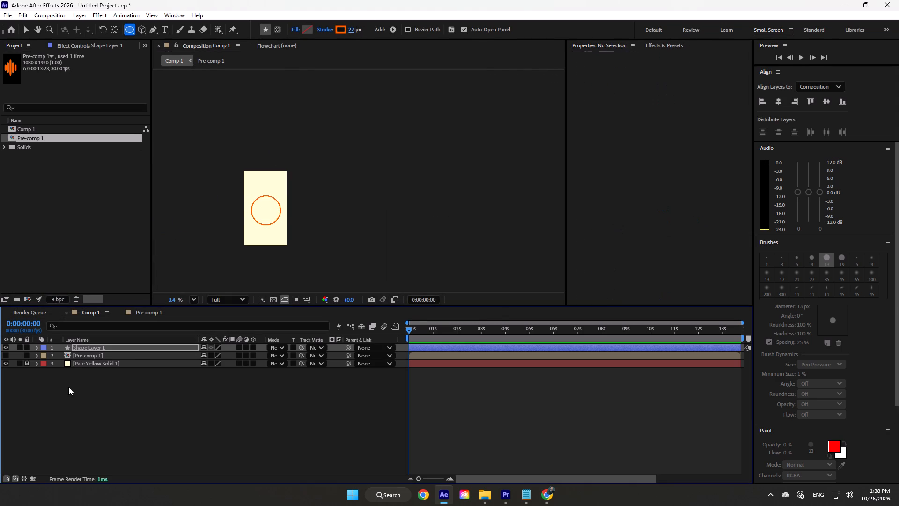
Centre the circle layer horizontally and vertically in Comp 1 using the composition alignment.
left_click(130, 351)
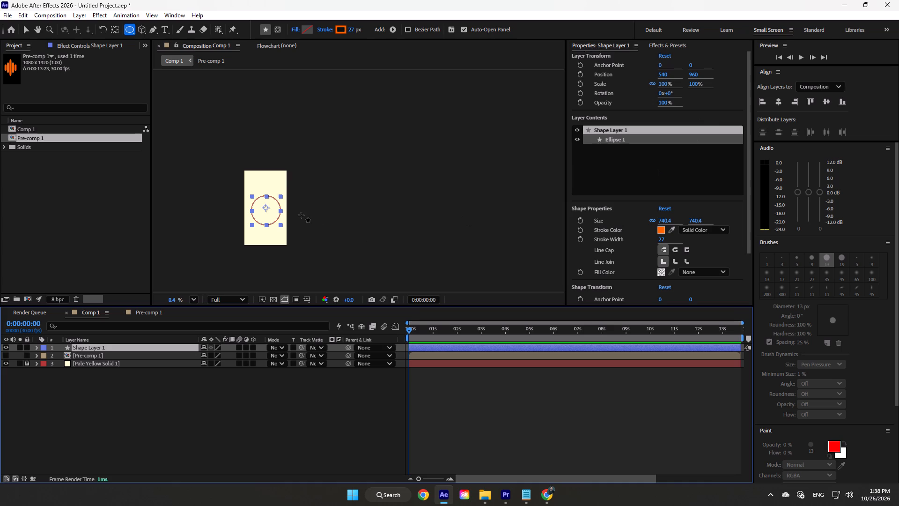
left_click(30, 31)
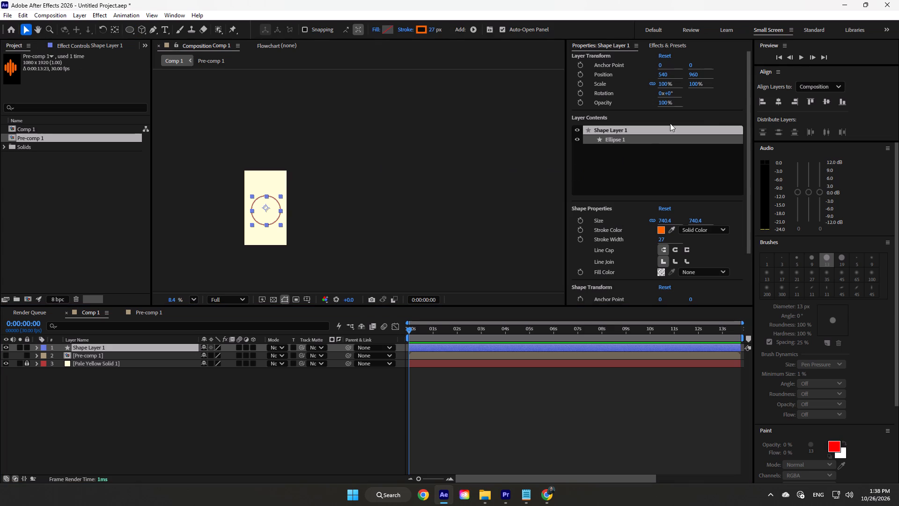
left_click(775, 103)
left_click(825, 102)
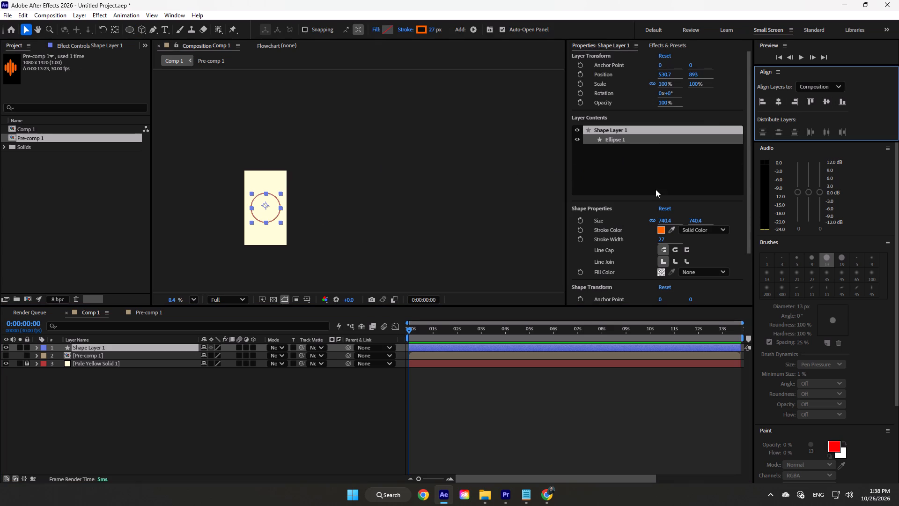
left_click(249, 430)
Show the Pre-comp 1 layer again, scale it uniformly to 59%, and shift its X position to 584 inside the circle.
left_click(3, 357)
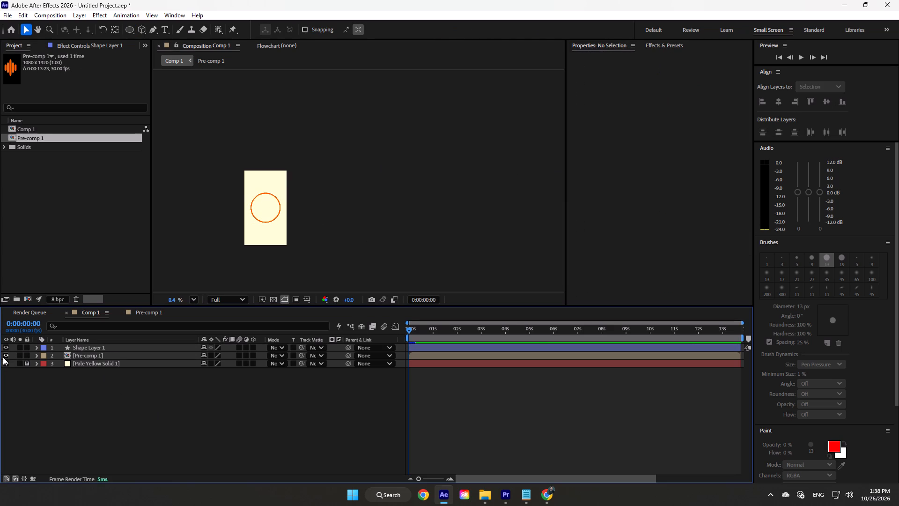
left_click(156, 356)
key("s")
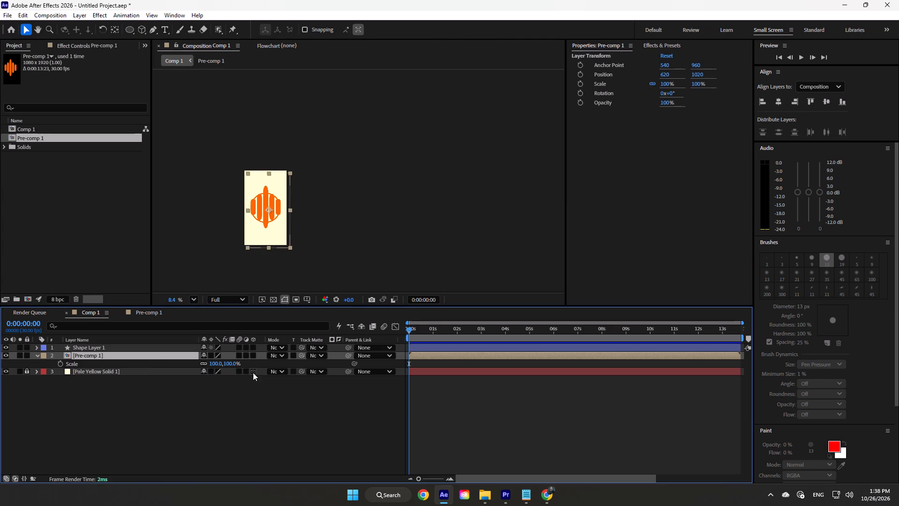
left_click_drag(226, 363, 213, 365)
key("Left")
key("Left")
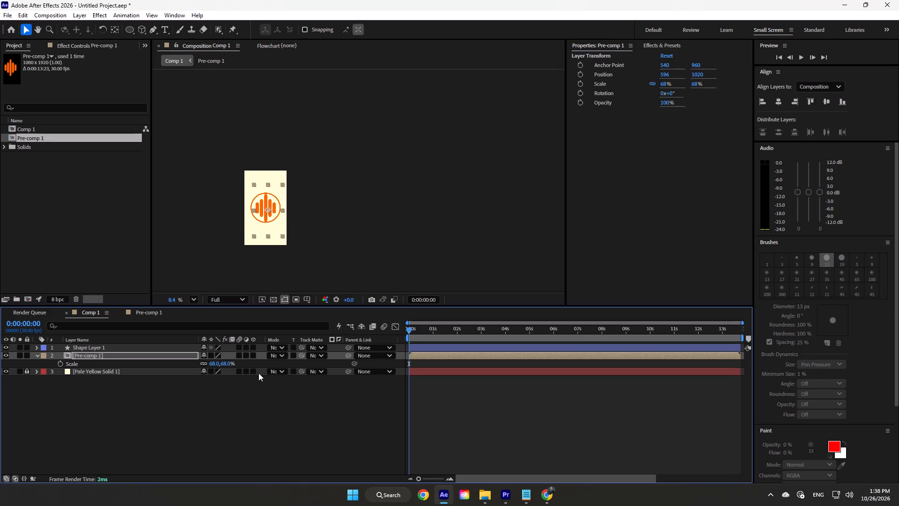
left_click(225, 361)
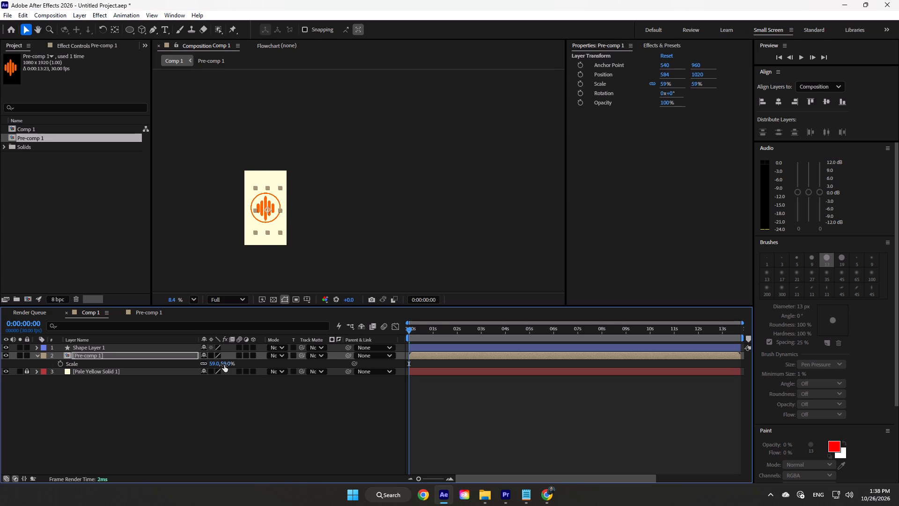
left_click(214, 399)
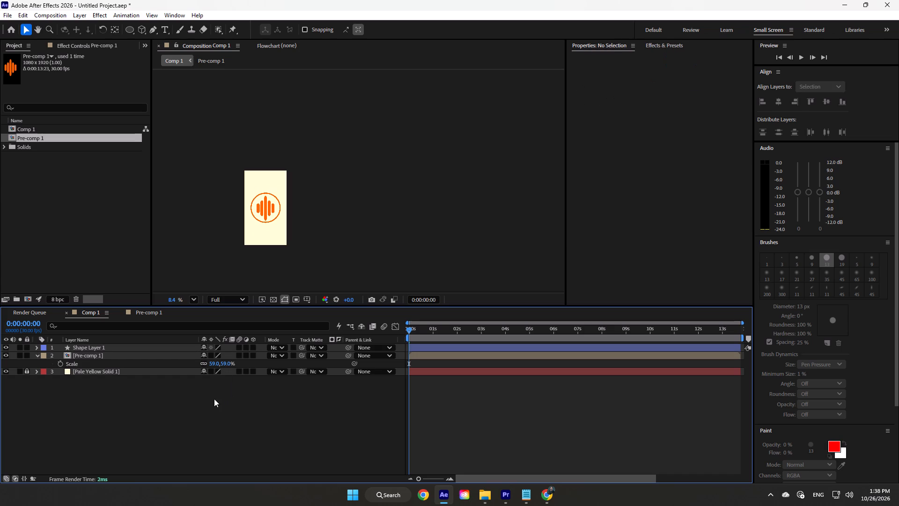
Fine-tune the Pre-comp 1 position to about 584, 1008 so the waveform sits centred in the circle.
left_click(120, 356)
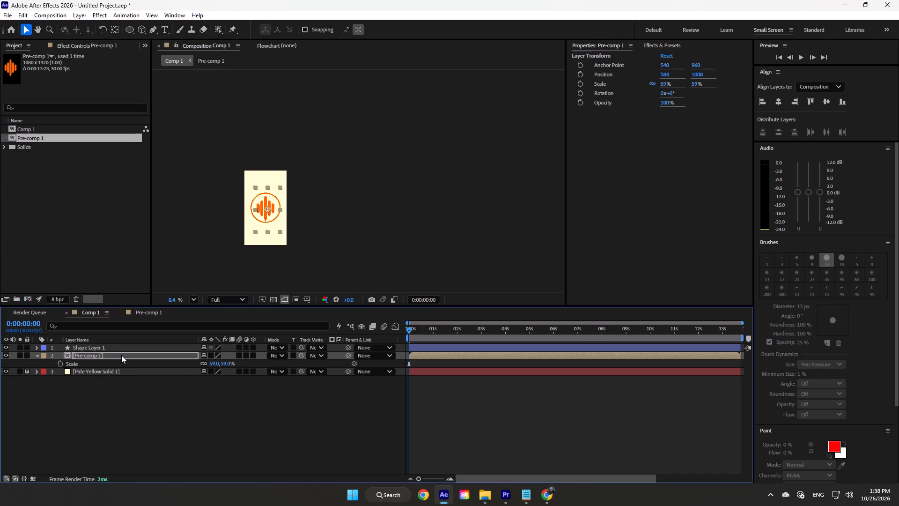
key("Left")
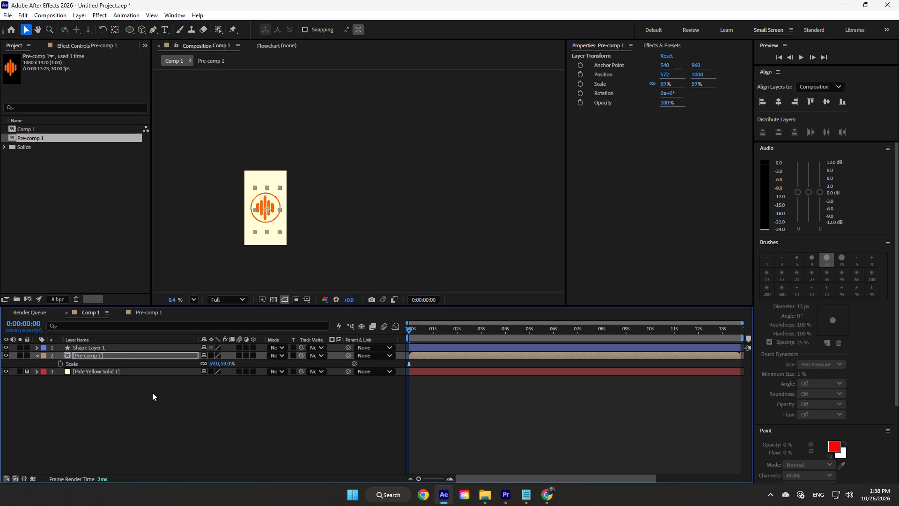
key("Right")
key("Left")
left_click(152, 392)
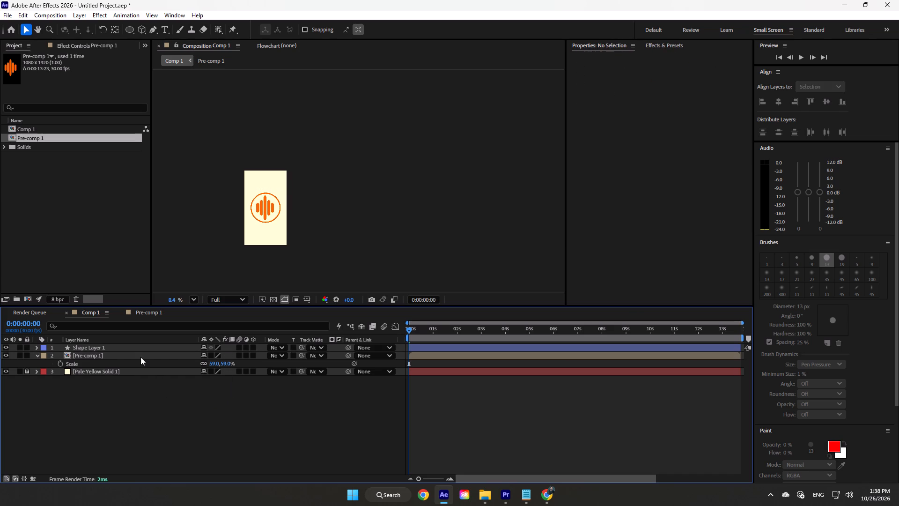
left_click(140, 357)
key("Right")
left_click(154, 396)
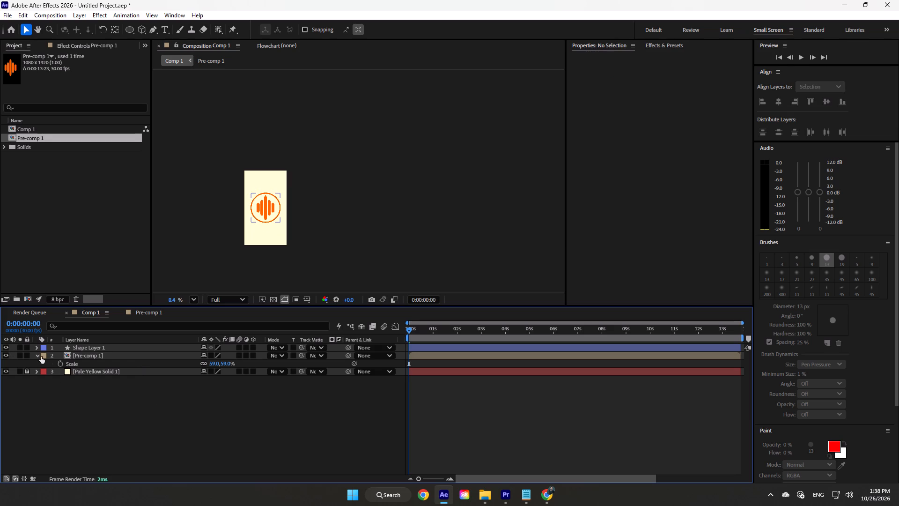
Preview the waveform animation inside the circle in Comp 1 from 0 seconds.
left_click(39, 356)
left_click_drag(408, 329, 395, 333)
key("space")
left_click(177, 439)
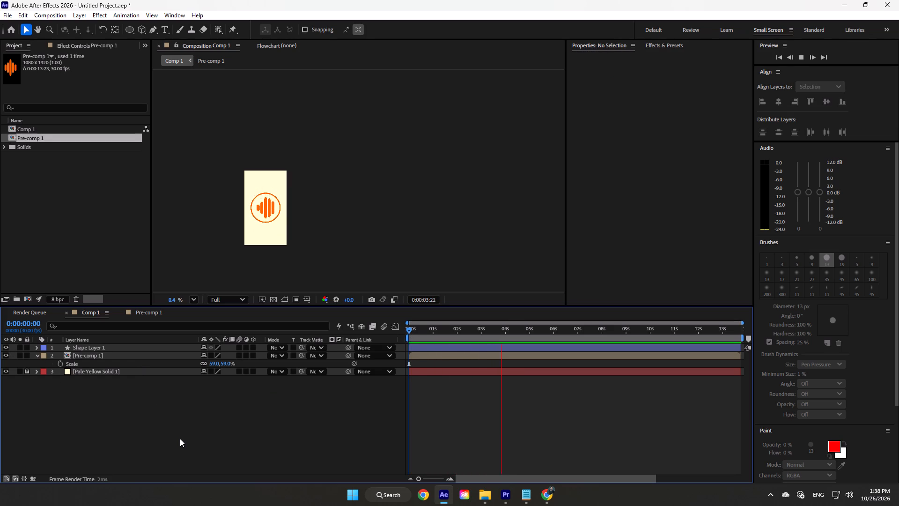
key("space")
In Pre-comp 1, retime all five bars' second Scale keyframes to about 0.6 s, and shift the third and following ones to start near 1.1 s.
left_click(155, 313)
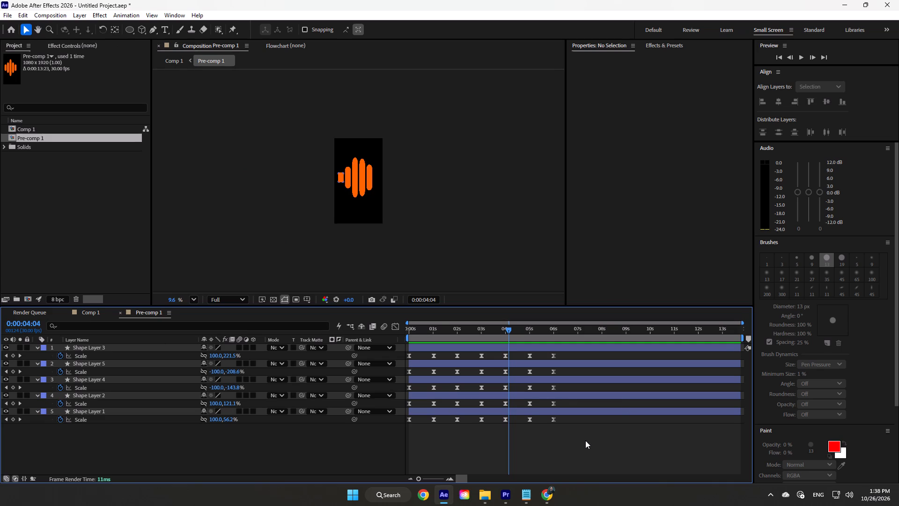
left_click_drag(442, 445, 430, 350)
left_click_drag(433, 354, 422, 353)
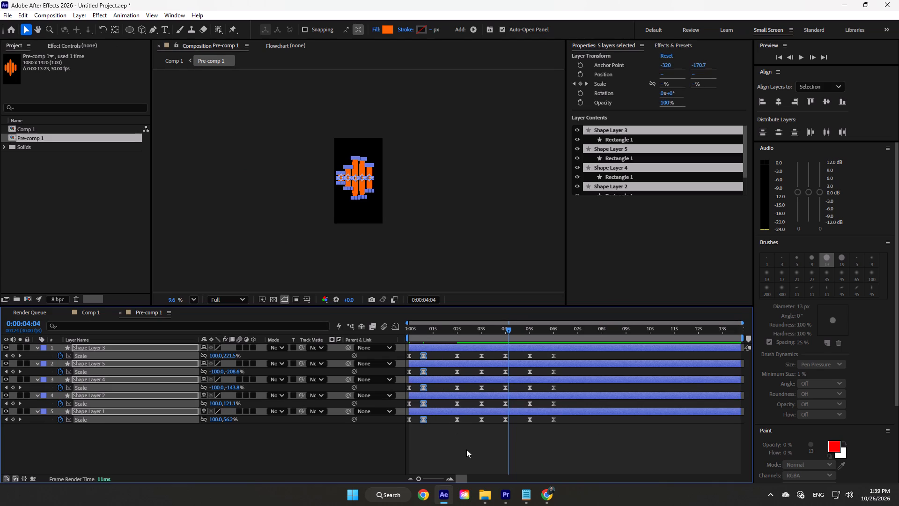
left_click_drag(469, 446, 444, 348)
left_click_drag(595, 436, 529, 446)
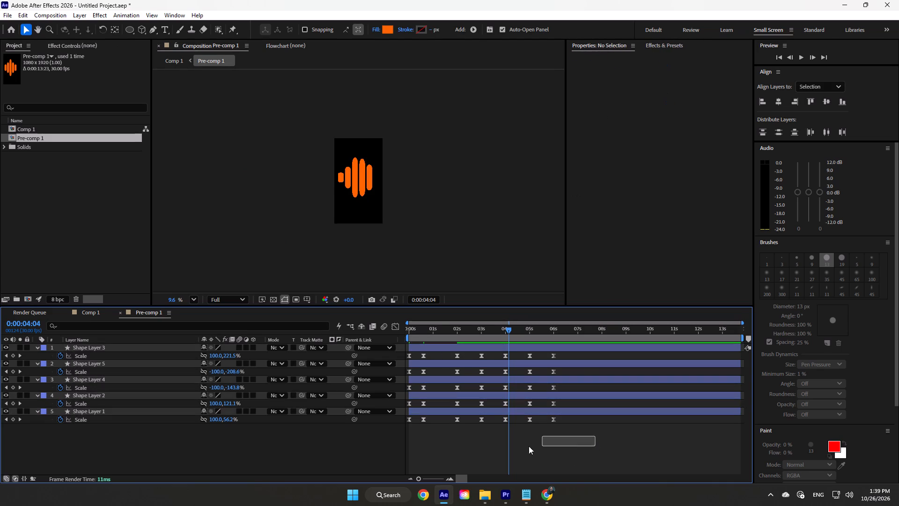
left_click_drag(529, 446, 449, 350)
left_click_drag(455, 354, 435, 354)
Shift the five bars' fourth Scale keyframes to about 1.7 s and fifth to about 2.3 s, moving the following keyframes along each time.
left_click_drag(579, 437, 487, 429)
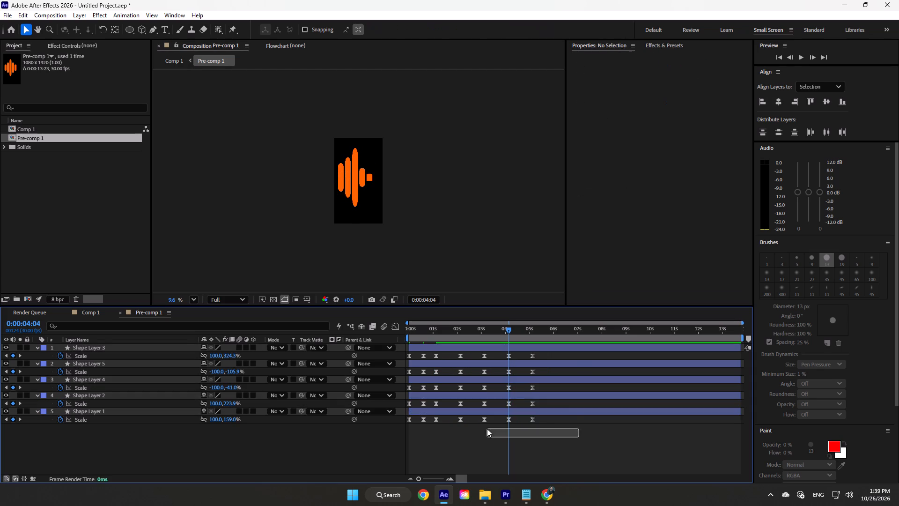
left_click_drag(487, 429, 455, 351)
left_click_drag(457, 354, 449, 354)
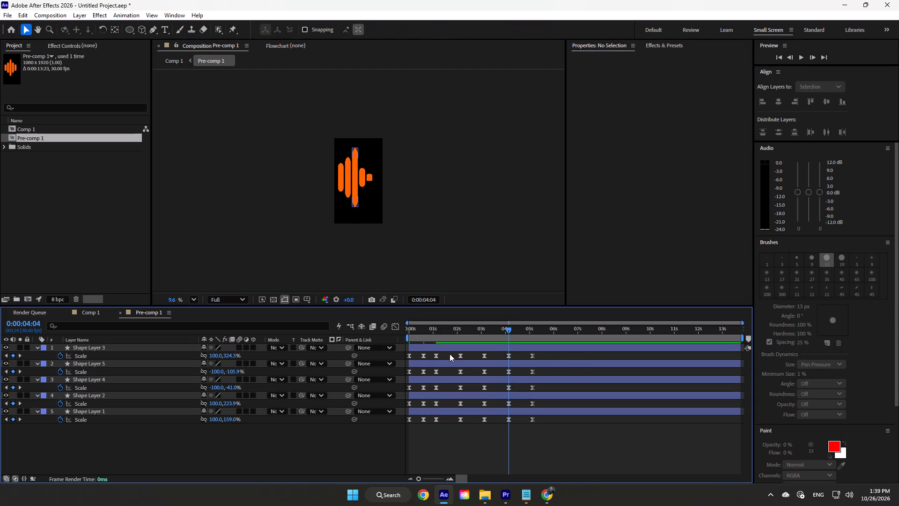
left_click_drag(560, 434, 456, 352)
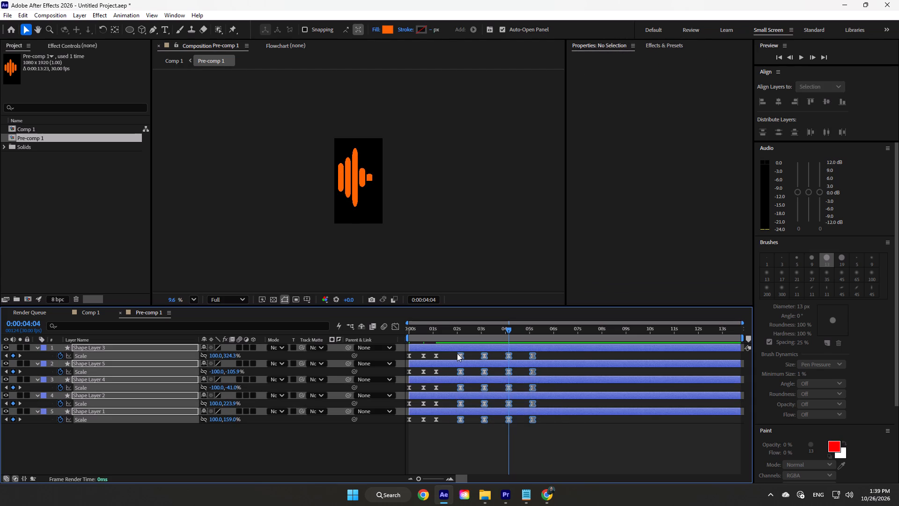
left_click_drag(459, 353, 449, 354)
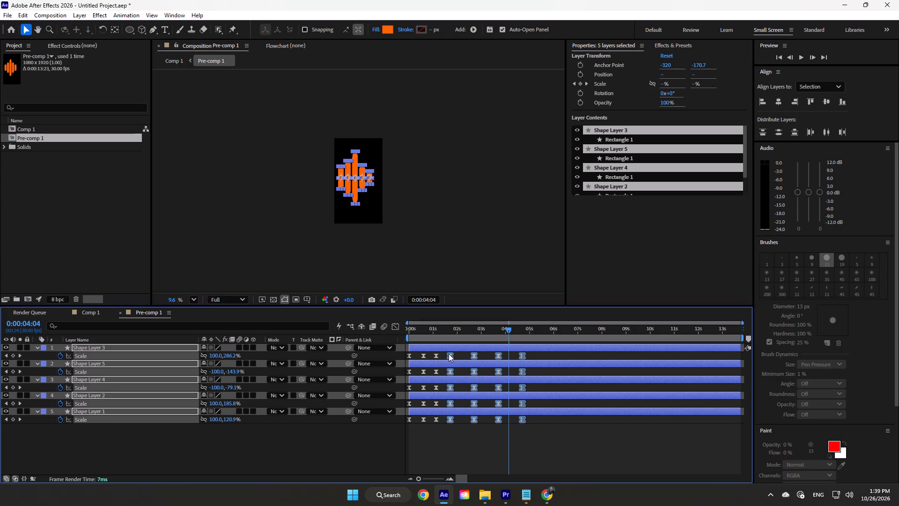
left_click_drag(449, 354, 449, 354)
left_click_drag(552, 437, 550, 437)
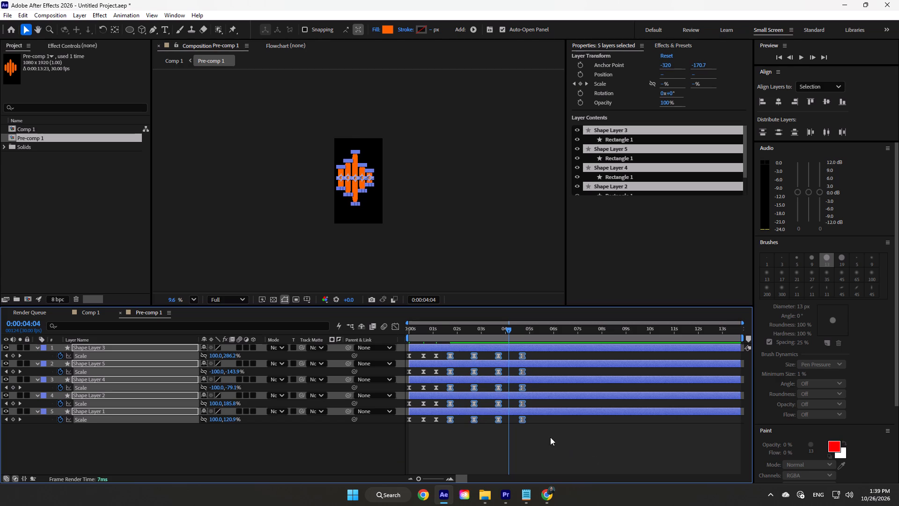
left_click_drag(550, 437, 469, 348)
left_click_drag(472, 354, 462, 355)
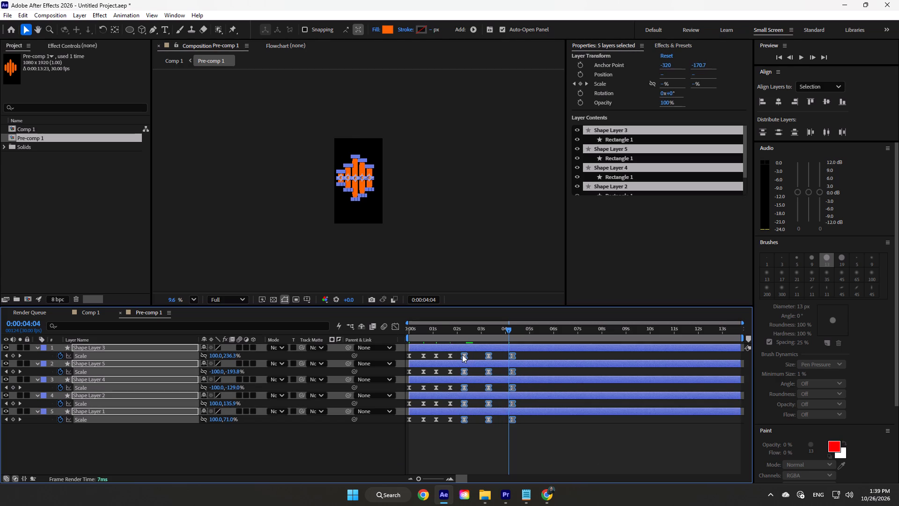
left_click_drag(462, 355, 462, 355)
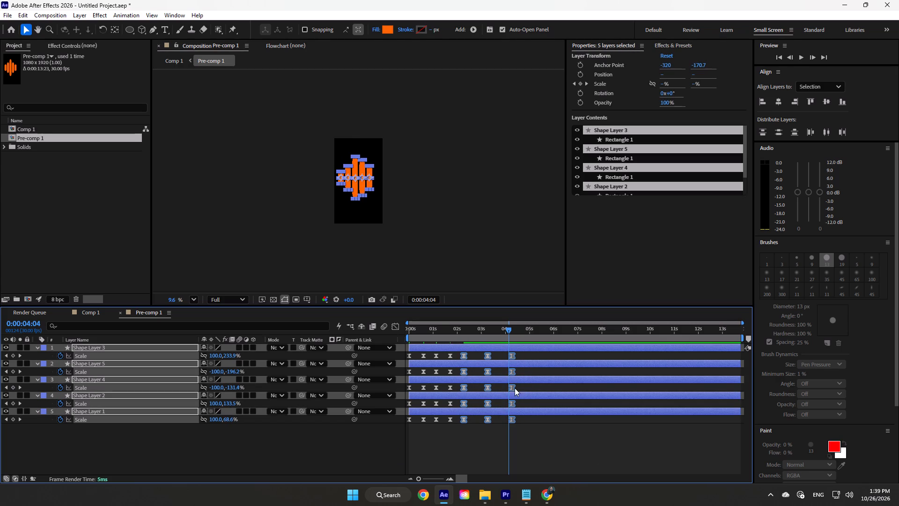
Move the five bars' sixth Scale keyframes to about 2.8 s and the last ones to 0:00:03:09.
left_click_drag(559, 446, 480, 350)
left_click_drag(486, 353, 474, 355)
left_click_drag(524, 432, 492, 349)
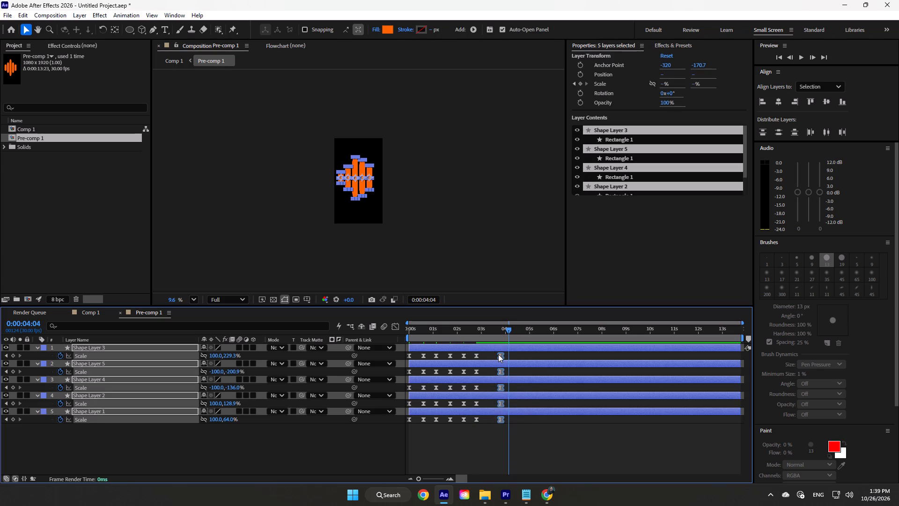
left_click_drag(498, 354, 489, 354)
left_click_drag(513, 433, 496, 353)
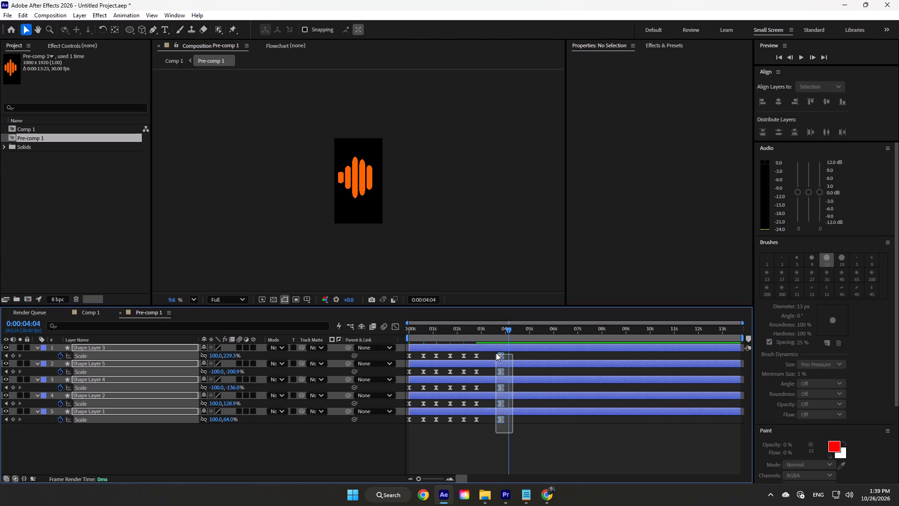
left_click_drag(496, 353, 496, 352)
left_click_drag(499, 354, 487, 354)
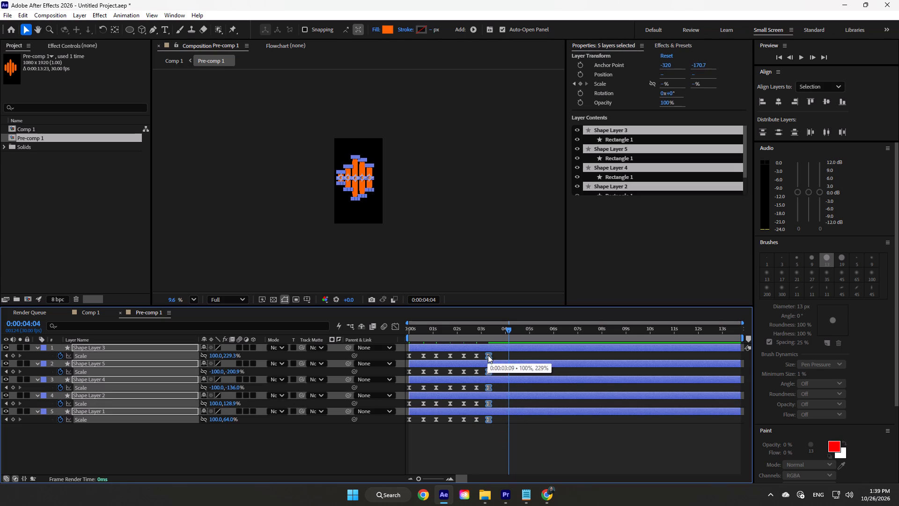
left_click(534, 438)
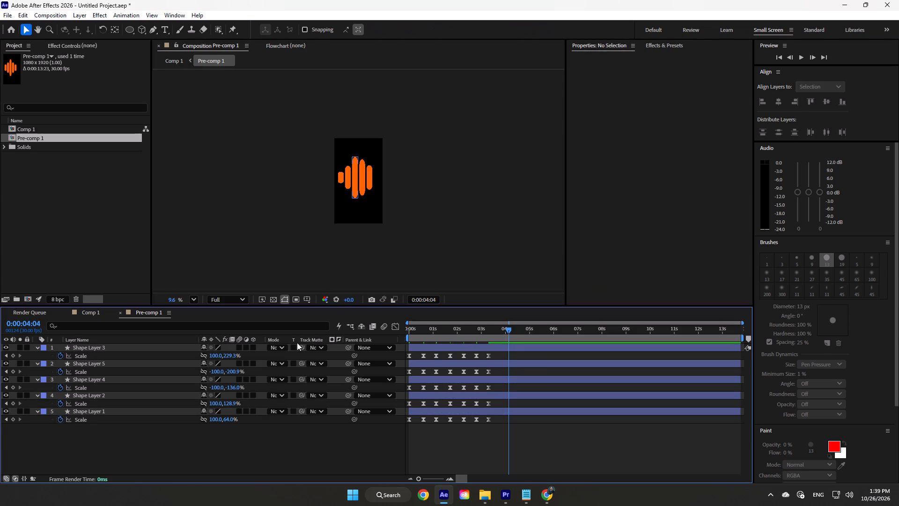
Preview the retimed waveform animation in Comp 1 from 0 seconds.
left_click(84, 317)
left_click_drag(507, 331, 396, 340)
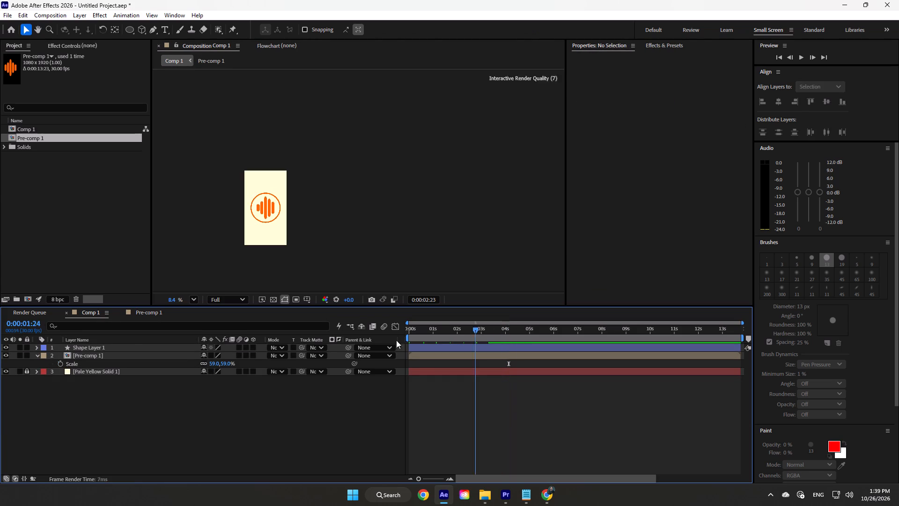
left_click_drag(396, 340, 319, 354)
key("space")
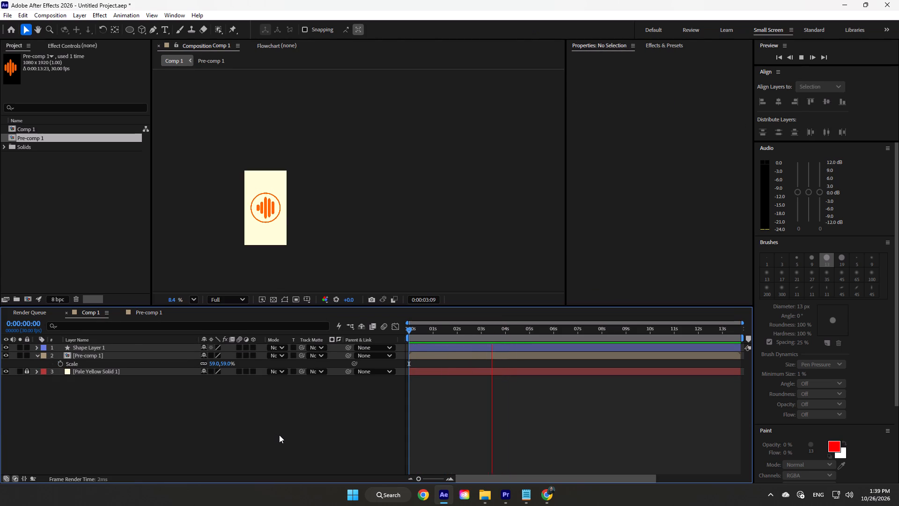
key("space")
In Pre-comp 1, duplicate all five bars' Scale keyframes, pasting the copies at 0:00:03:21.
left_click(144, 313)
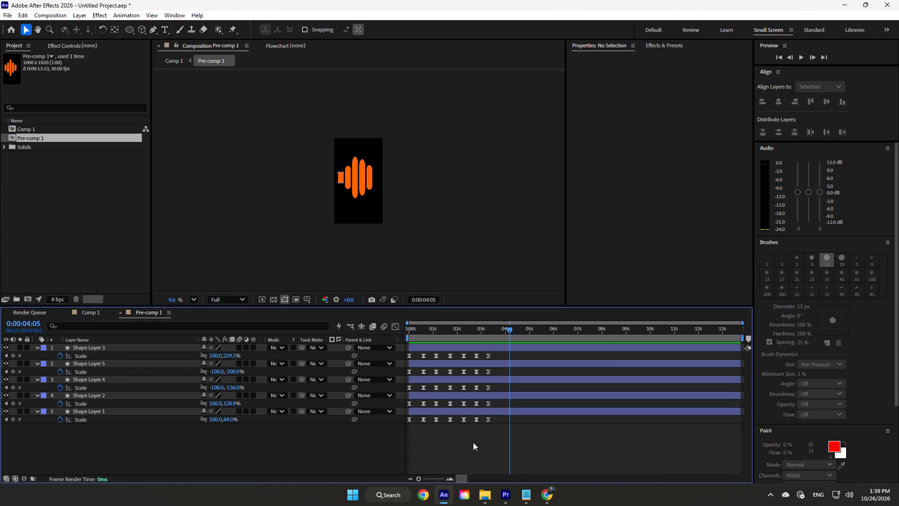
left_click_drag(491, 437, 398, 355)
key("ctrl+c")
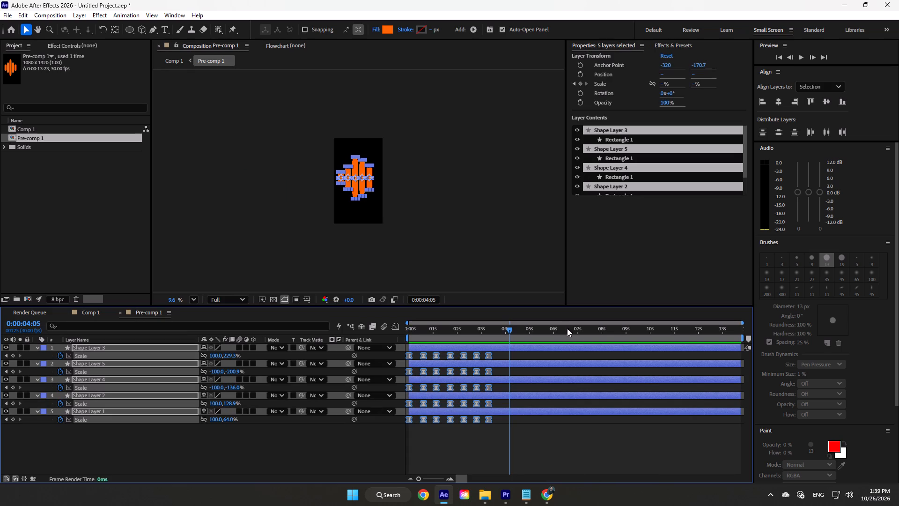
left_click_drag(505, 333, 498, 332)
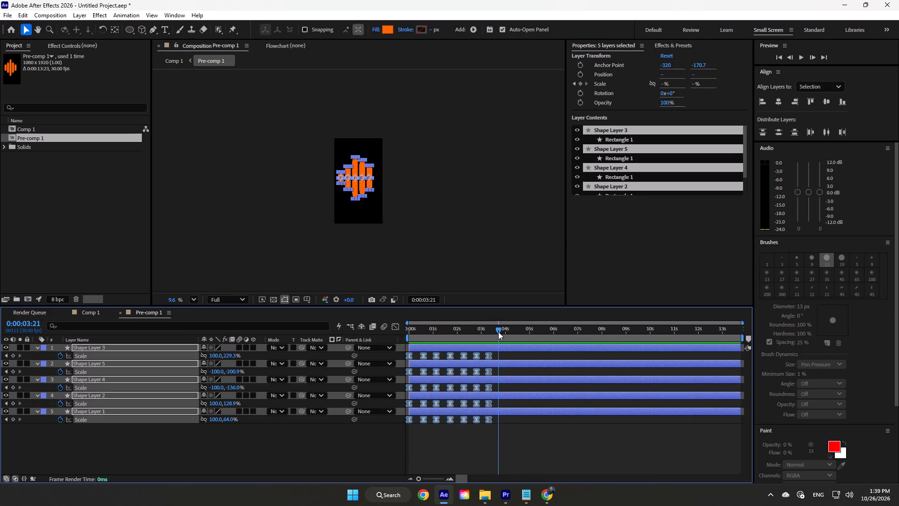
key("ctrl+v")
left_click(621, 443)
left_click_drag(496, 328, 427, 346)
Preview the extended waveform animation in Comp 1 from 0 seconds.
left_click(97, 313)
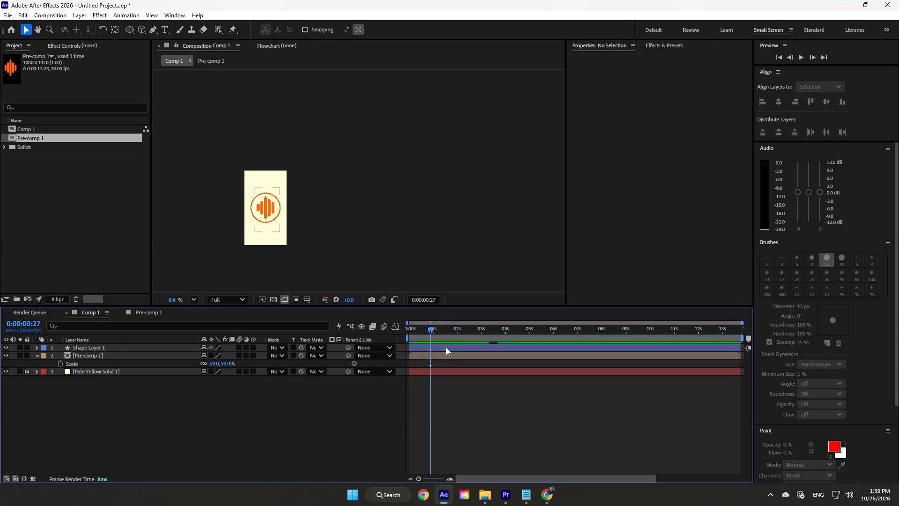
left_click_drag(431, 328, 349, 345)
key("space")
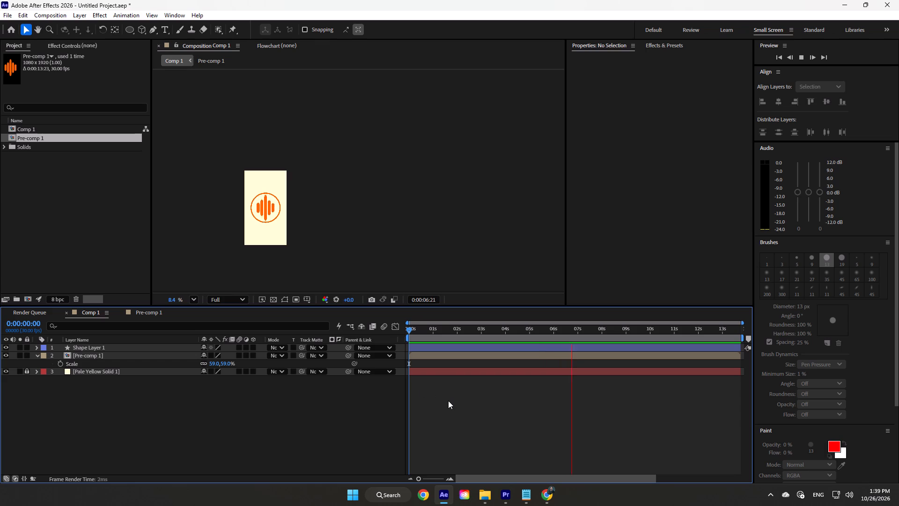
key("space")
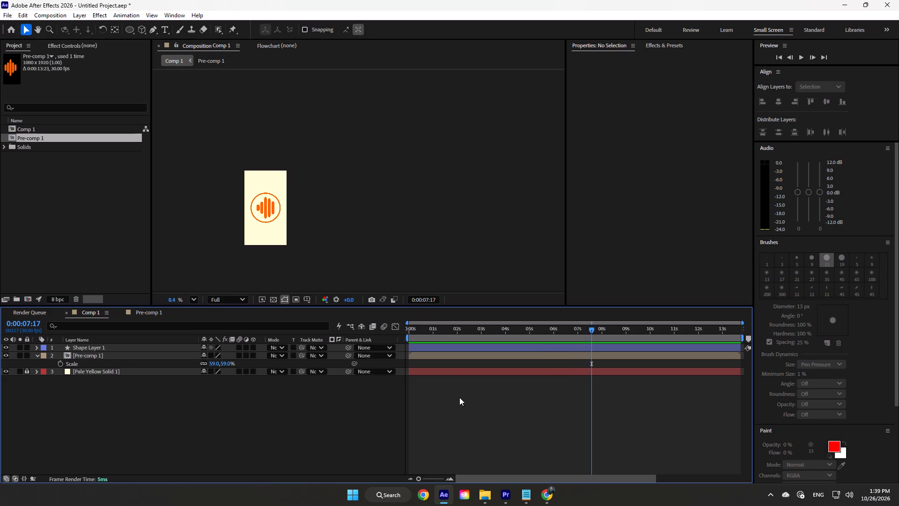
left_click(459, 397)
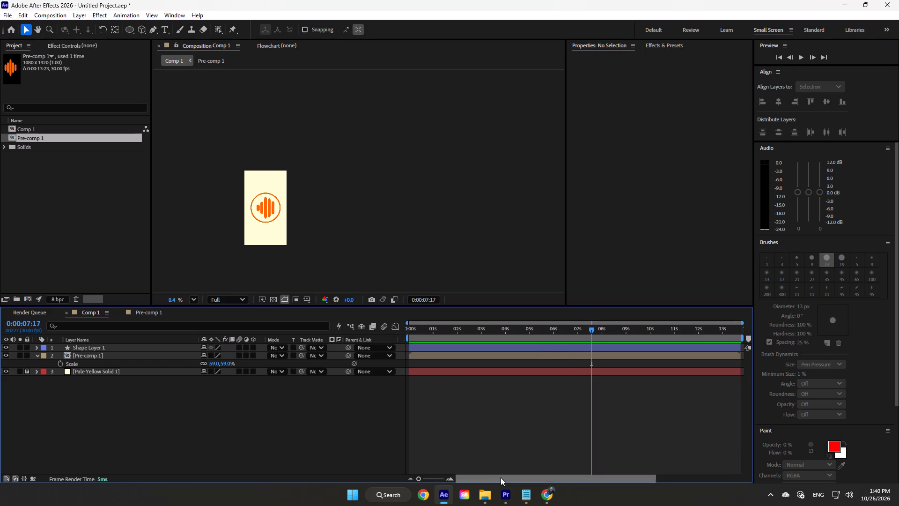
Switch to Premiere and examine the English subtitles across the new video_24.10.26 sequence, including the opening and the tablet scenes.
left_click(501, 467)
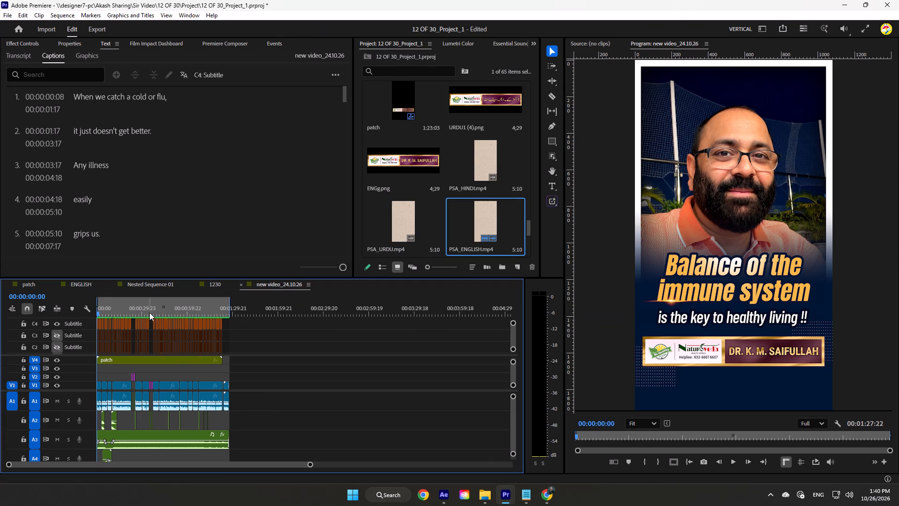
left_click_drag(145, 312, 220, 328)
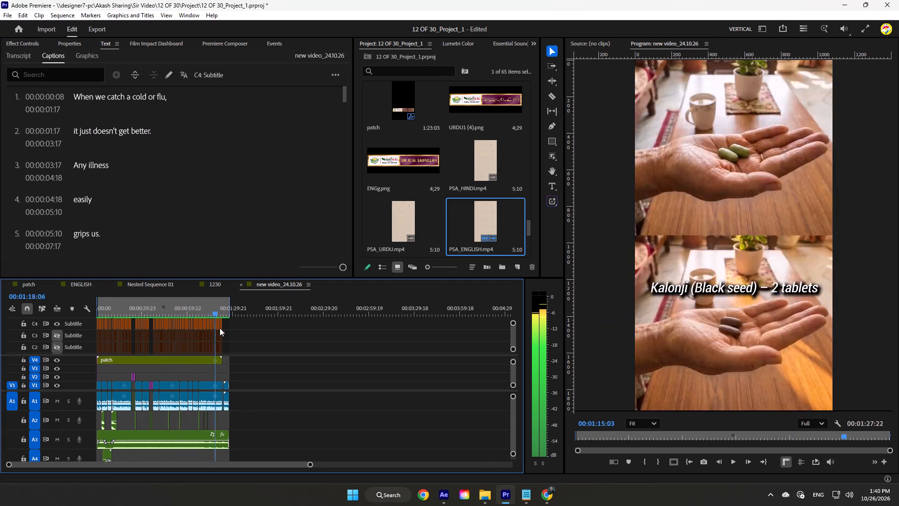
left_click_drag(220, 328, 207, 330)
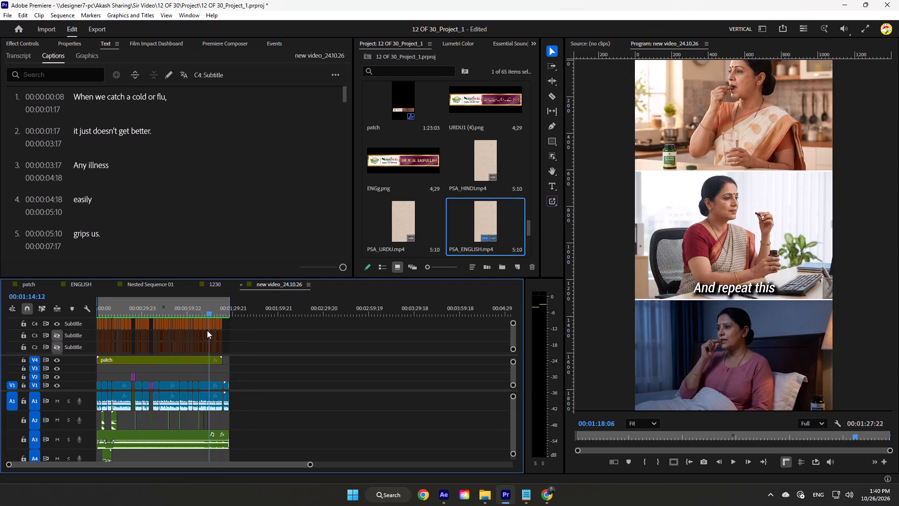
left_click_drag(207, 330, 203, 328)
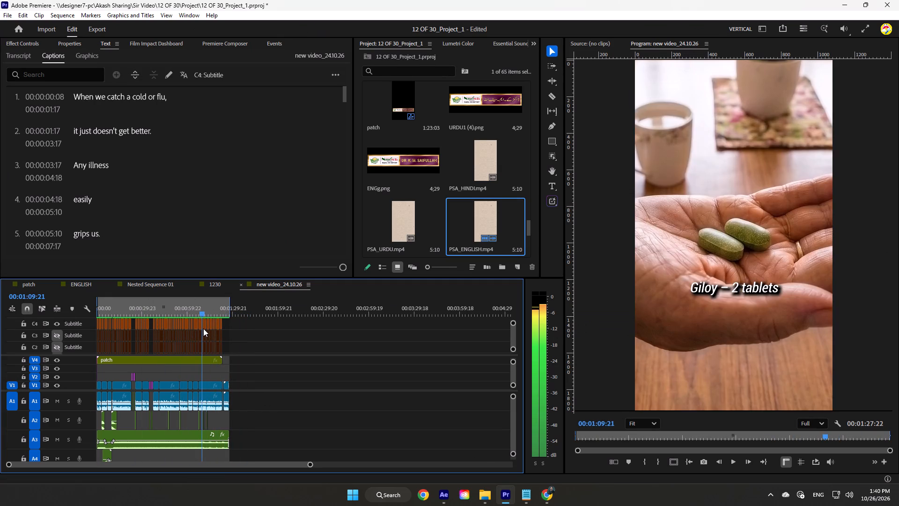
left_click_drag(203, 328, 204, 328)
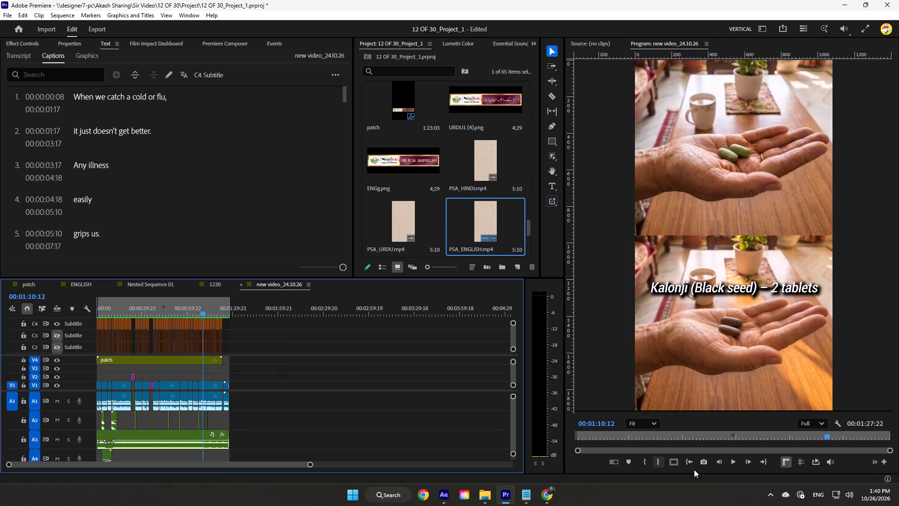
left_click(674, 463)
left_click(673, 463)
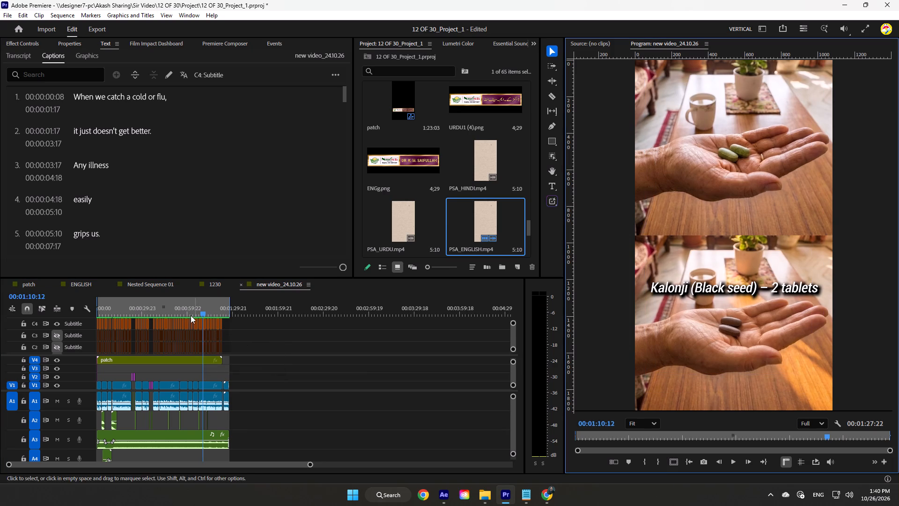
left_click_drag(189, 307, 58, 326)
key("equal")
key("equal")
key("equal")
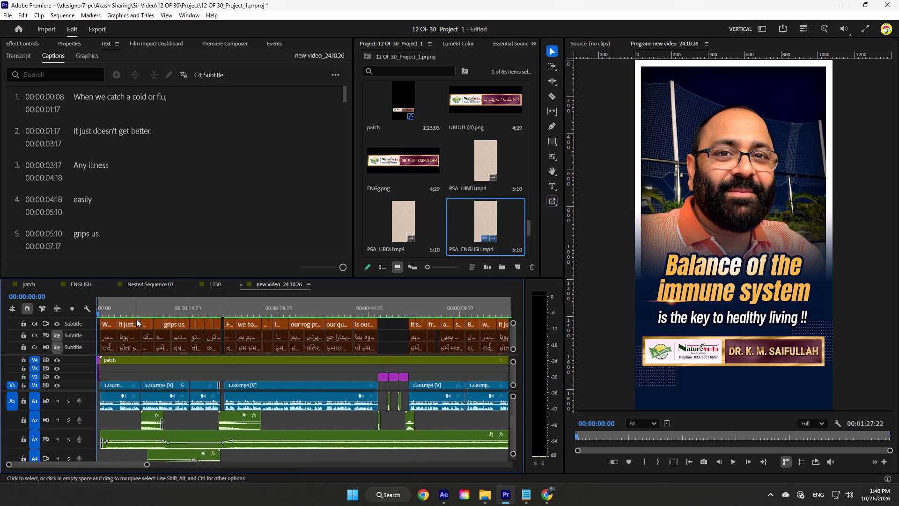
key("equal")
type("==")
left_click_drag(106, 312, 146, 313)
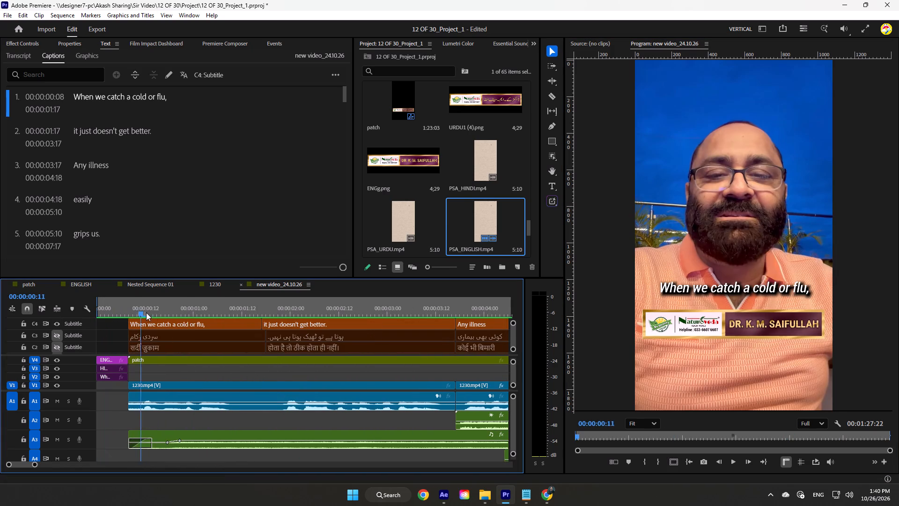
left_click_drag(146, 313, 155, 316)
type("--")
key("minus")
type("--")
left_click_drag(293, 308, 328, 313)
Set the font size of all captions on the C4 subtitle track to 73, check them along the sequence, and save the project.
left_click_drag(399, 323, 88, 316)
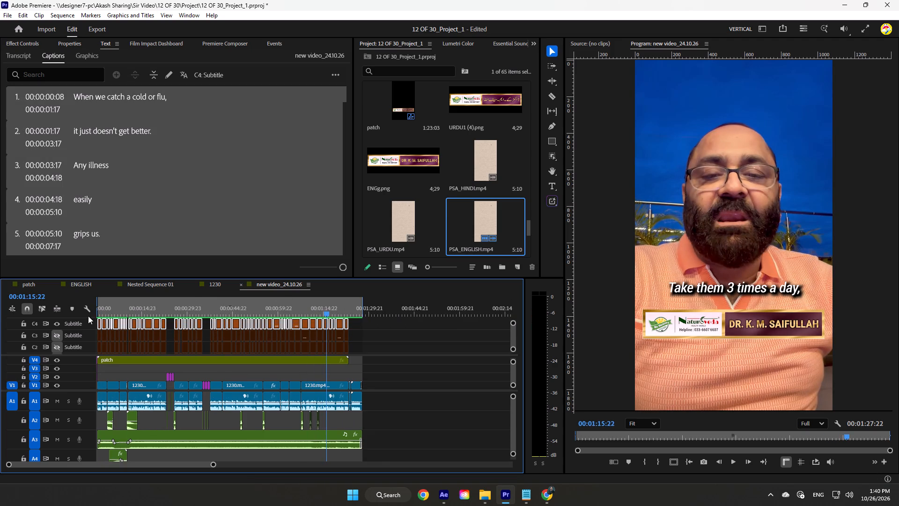
left_click(84, 40)
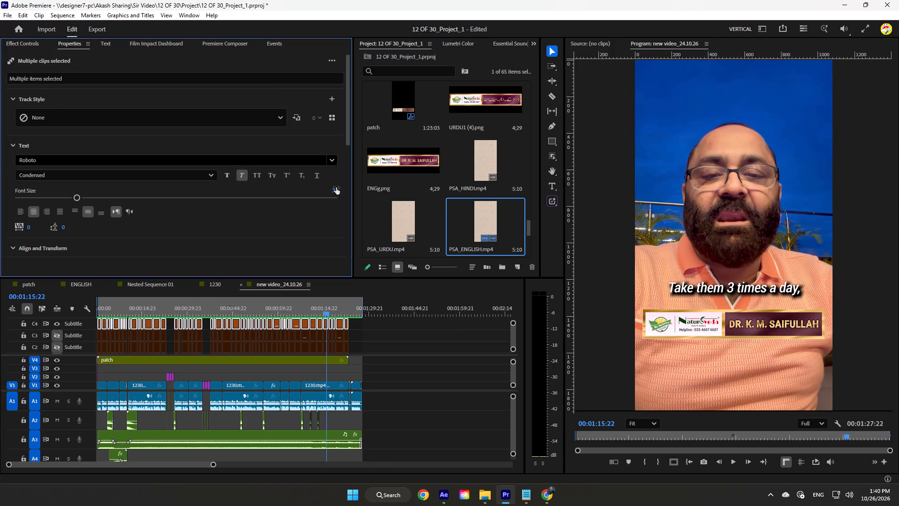
left_click(337, 190)
key("1")
key("BackSpace")
type("74")
key("BackSpace")
key("3")
key("Return")
left_click(522, 378)
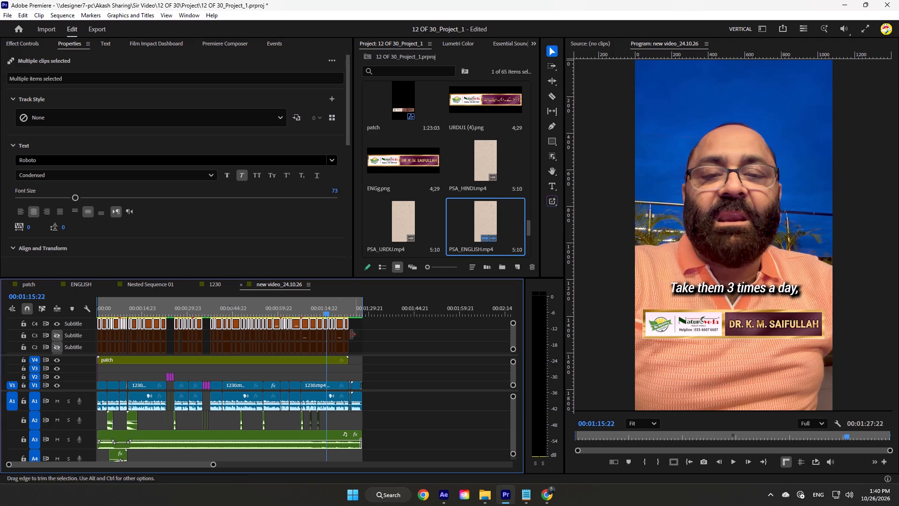
left_click_drag(302, 306, 135, 319)
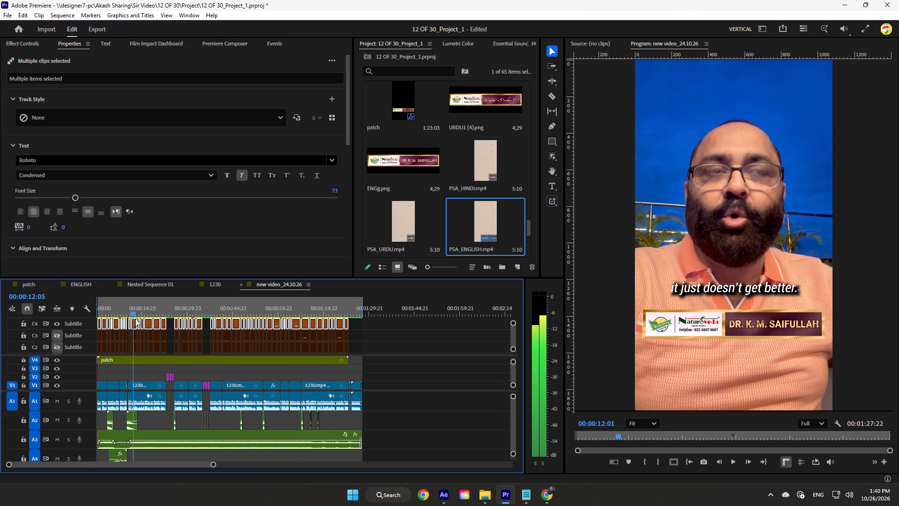
left_click_drag(135, 319, 275, 317)
left_click(425, 364)
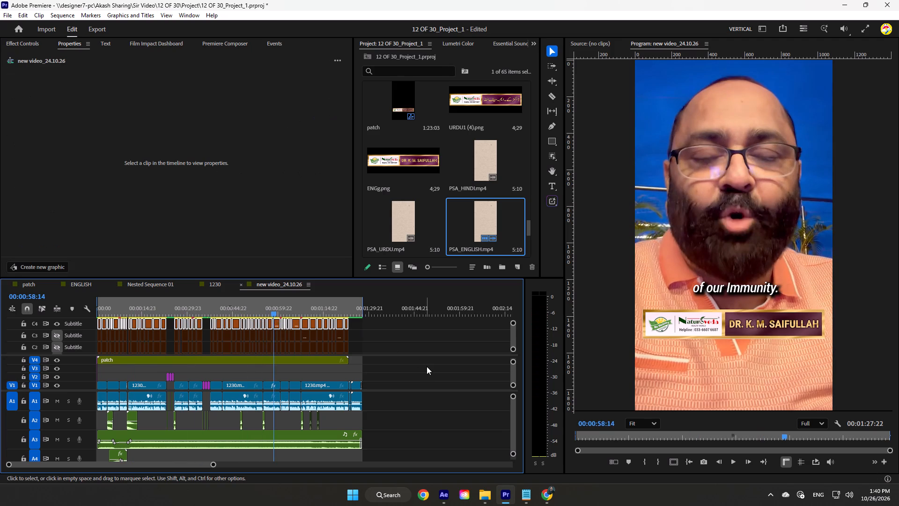
key("ctrl+s")
Export the sequence over the existing file Is Your Immune System Functioning Properly_Eng.mp4 in the Is Your Immune System Functioning Properly folder.
key("ctrl+m")
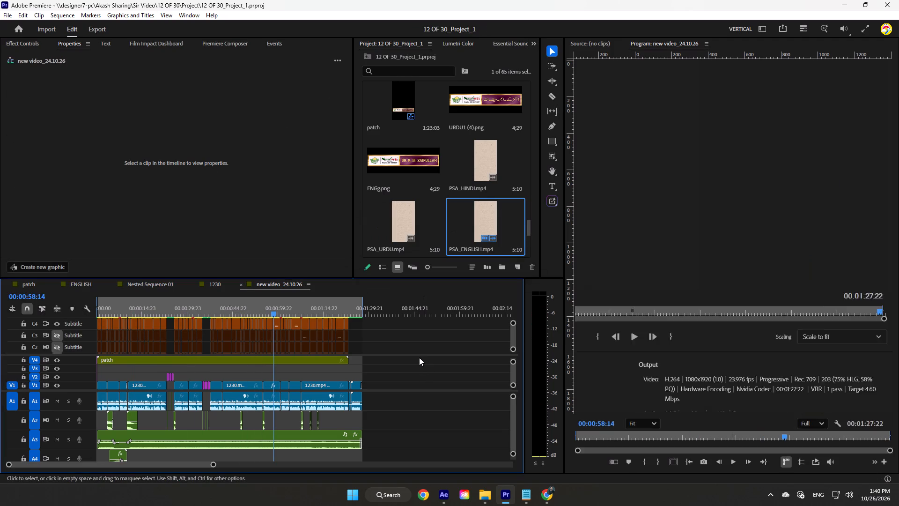
left_click(585, 210)
left_click(243, 97)
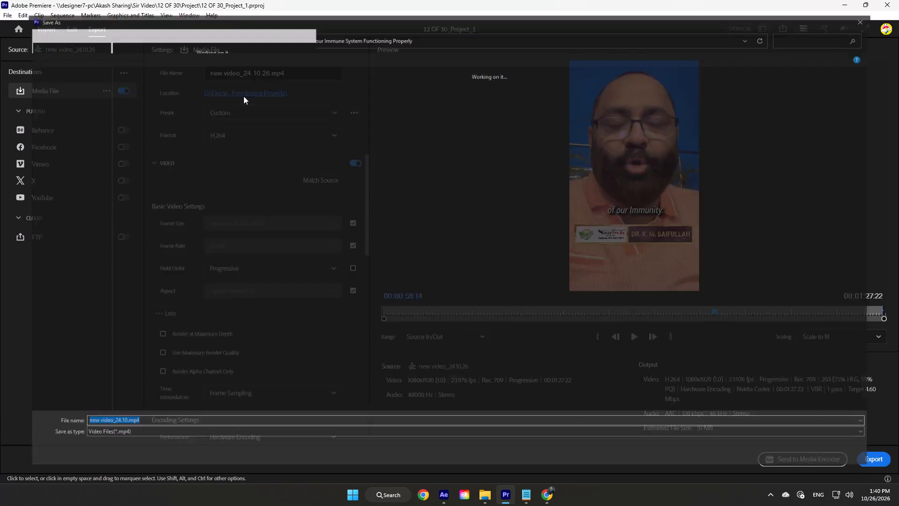
left_click(138, 109)
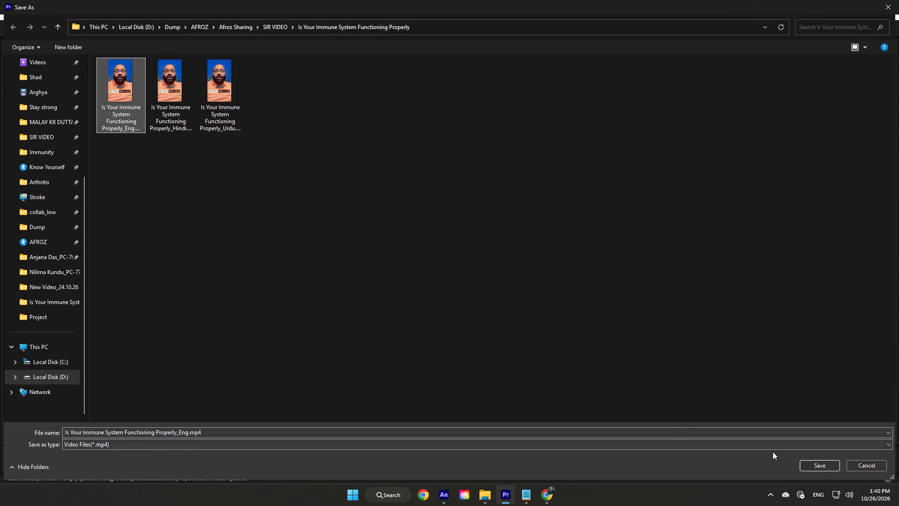
left_click(807, 462)
left_click(503, 286)
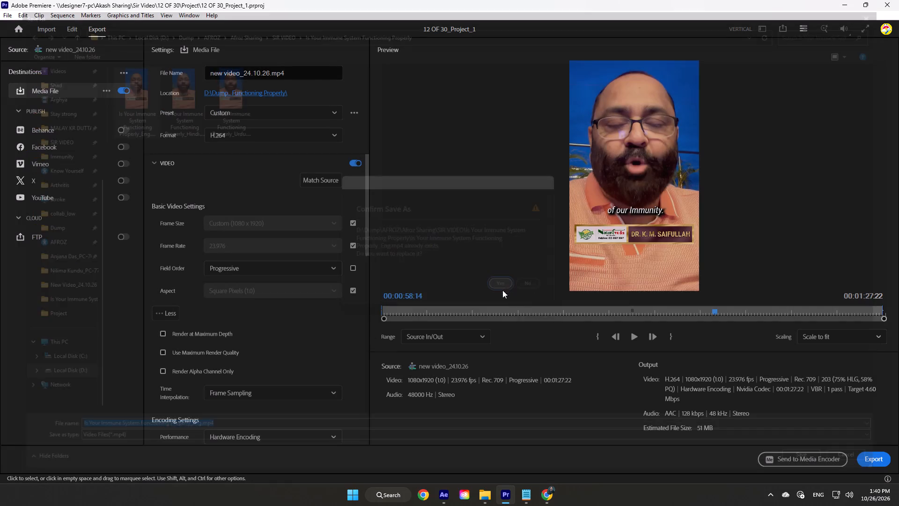
left_click(878, 464)
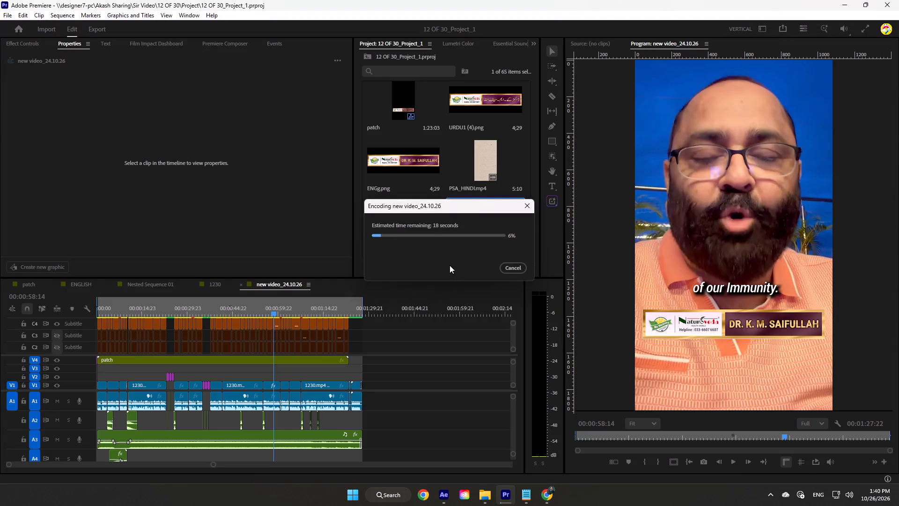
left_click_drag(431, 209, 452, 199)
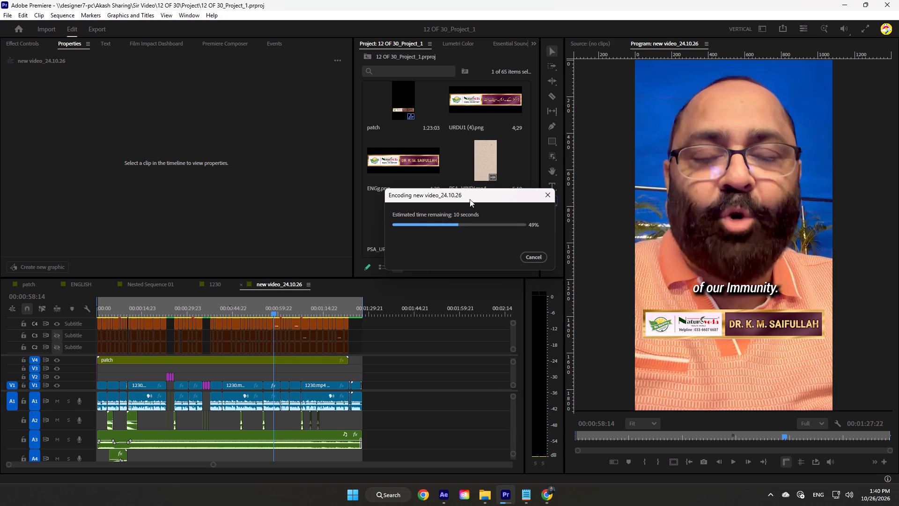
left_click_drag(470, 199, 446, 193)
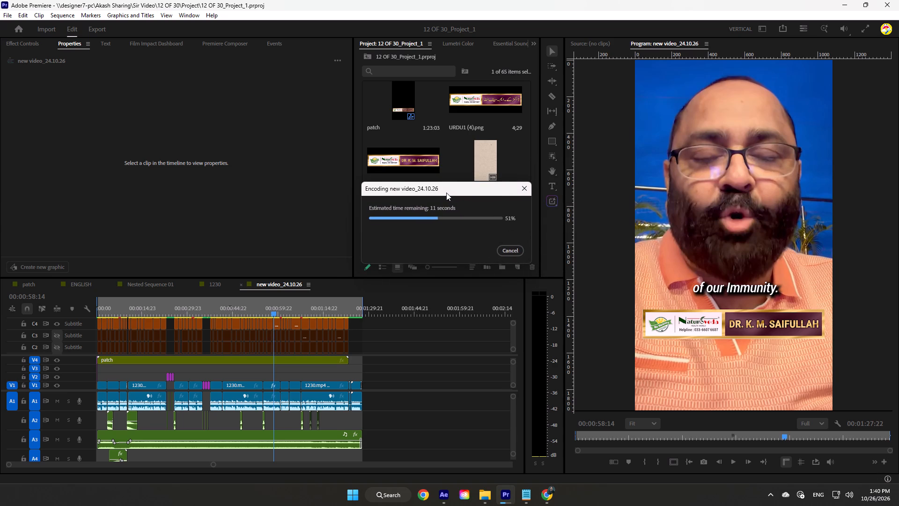